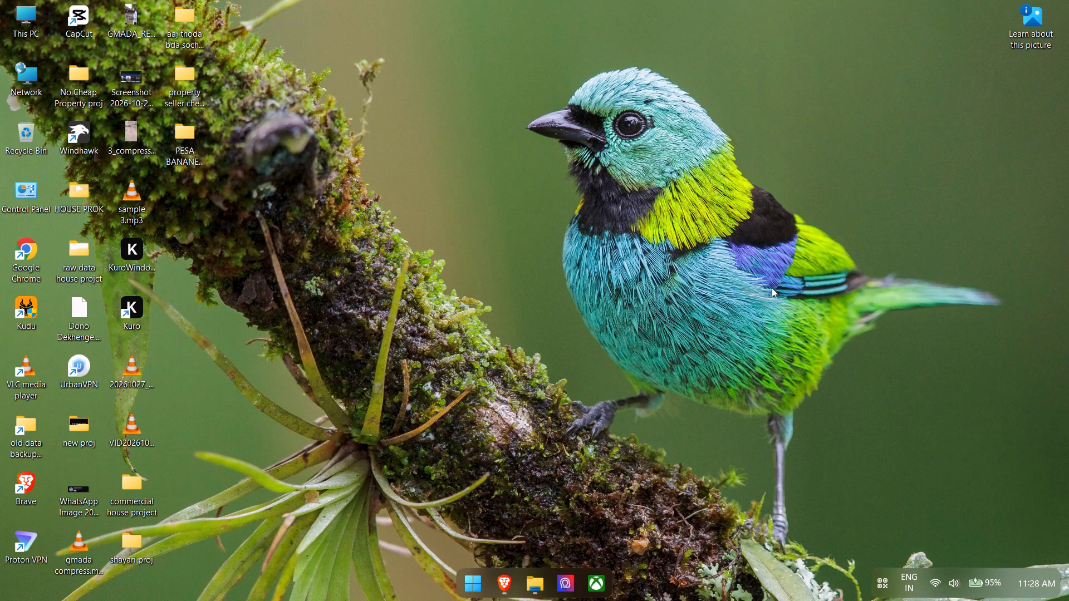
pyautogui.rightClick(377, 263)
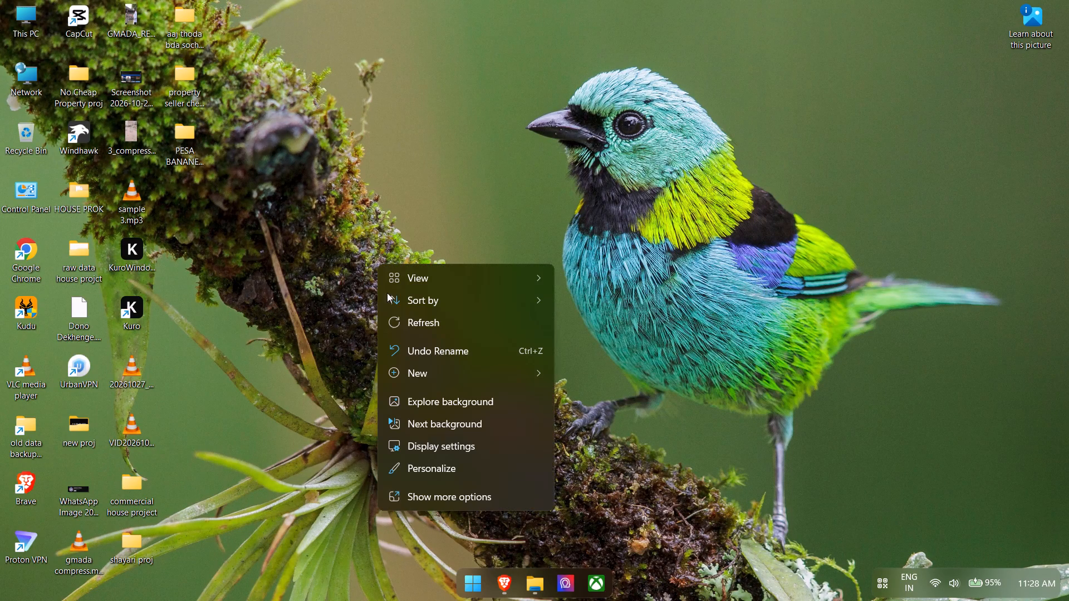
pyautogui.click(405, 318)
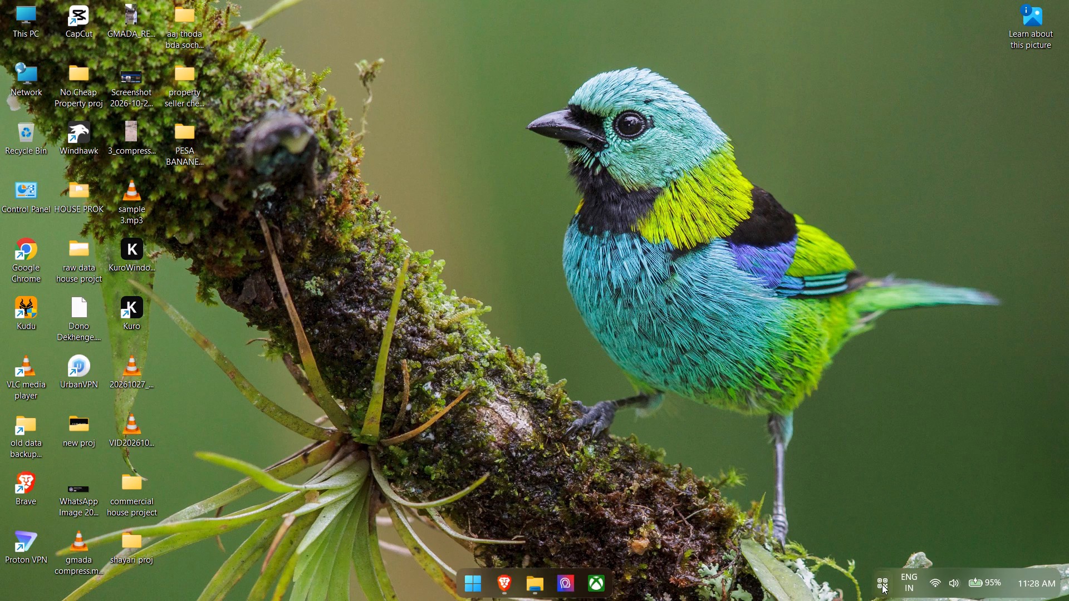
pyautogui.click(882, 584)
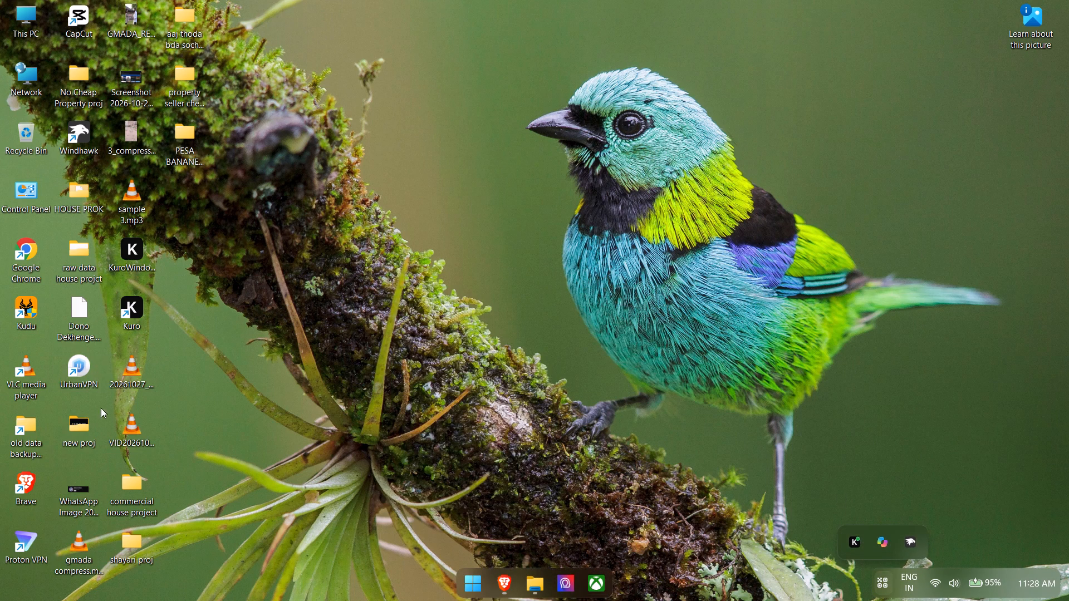
# Launch UrbanVPN, start a connection to the United States, and close its window.
pyautogui.doubleClick(97, 366)
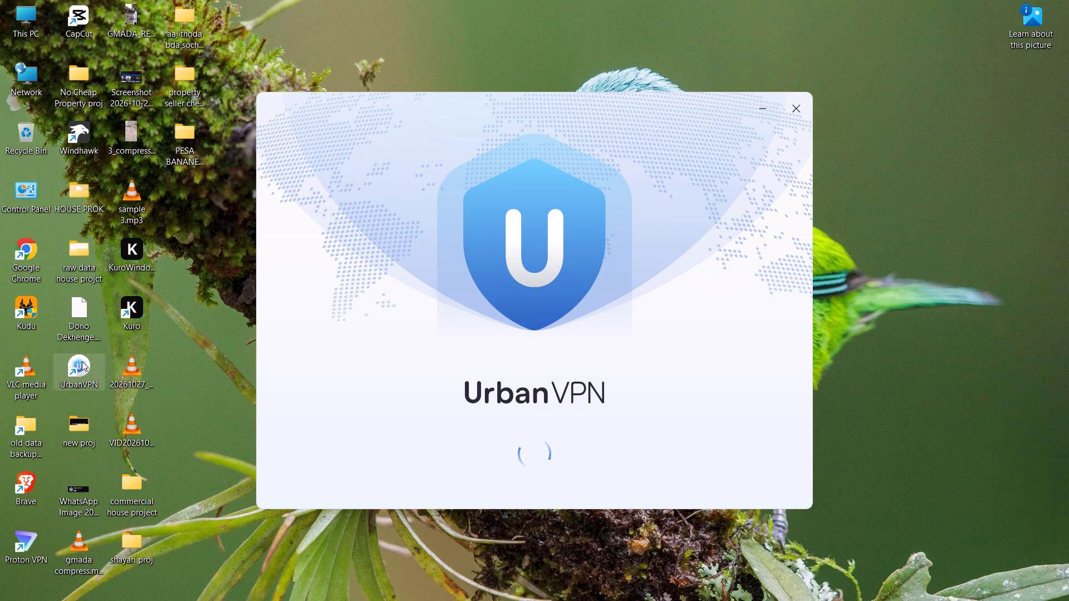
pyautogui.click(335, 395)
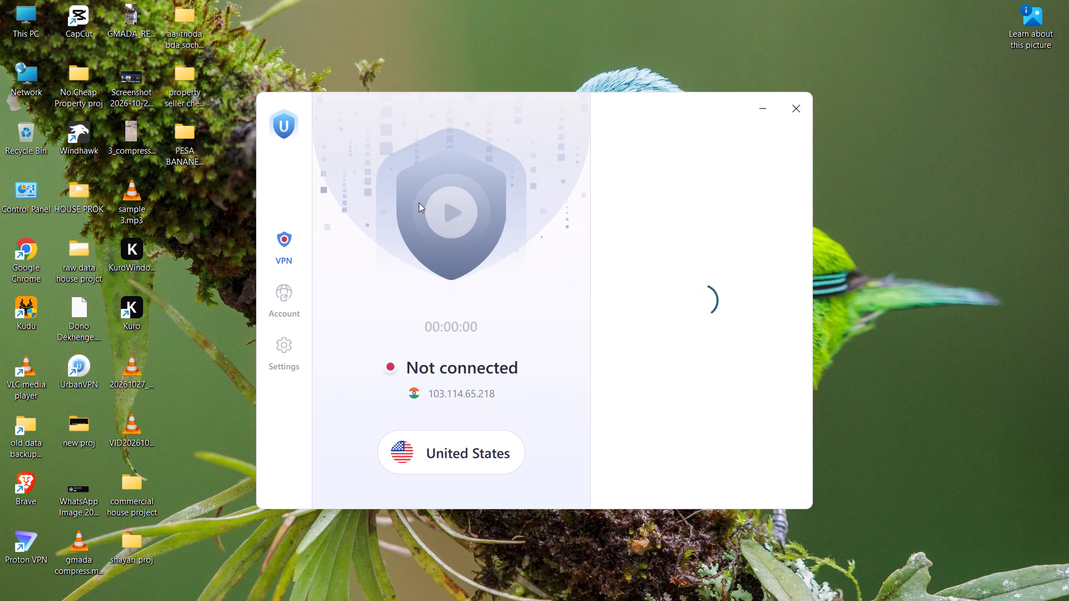
pyautogui.click(425, 193)
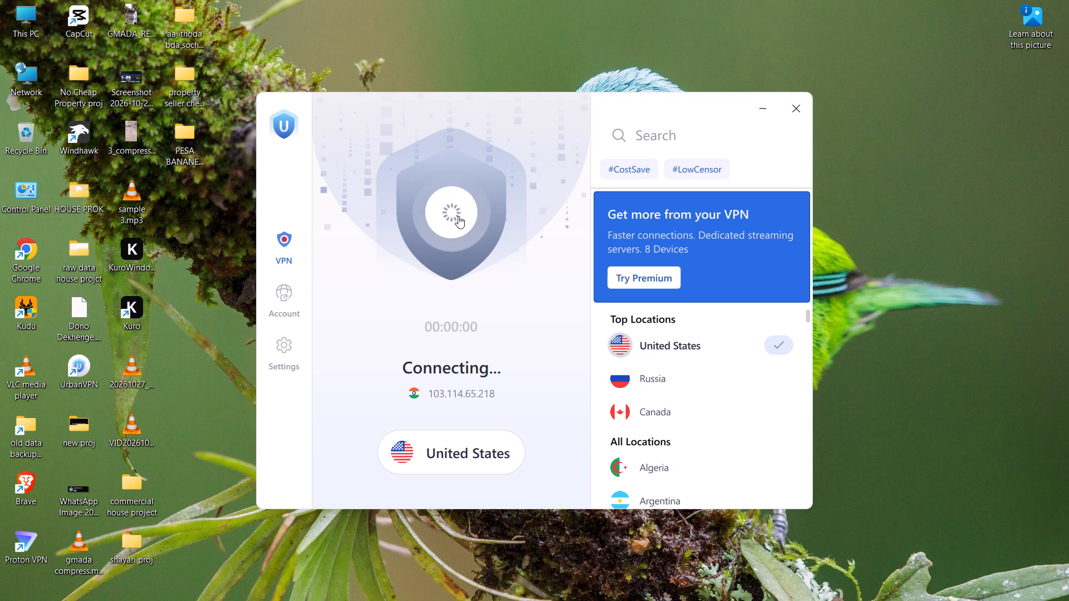
pyautogui.click(786, 112)
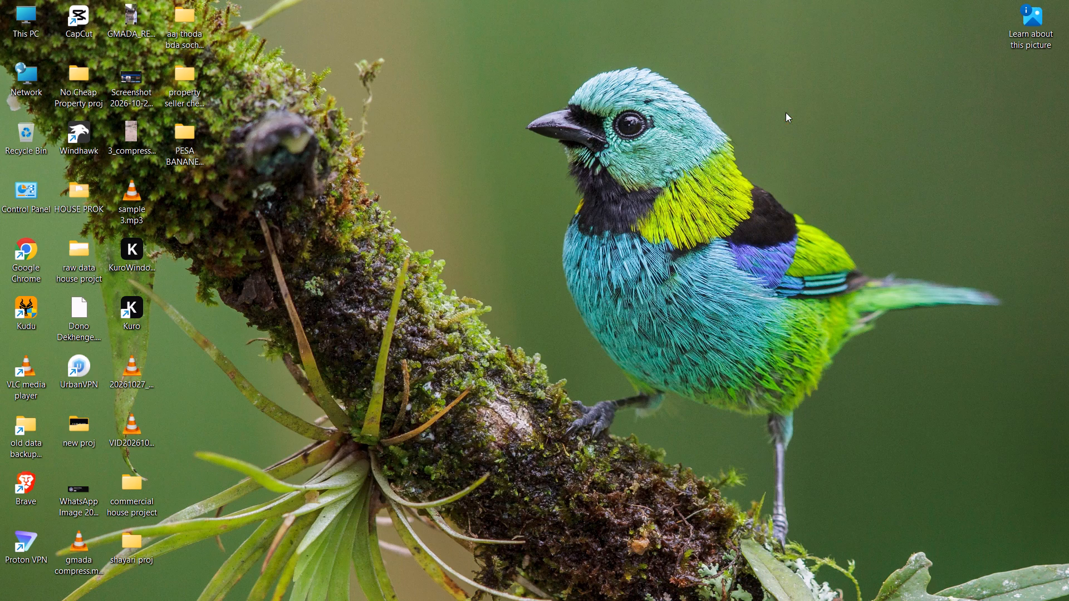
# Open CapCut and create a new video project.
pyautogui.doubleClick(94, 16)
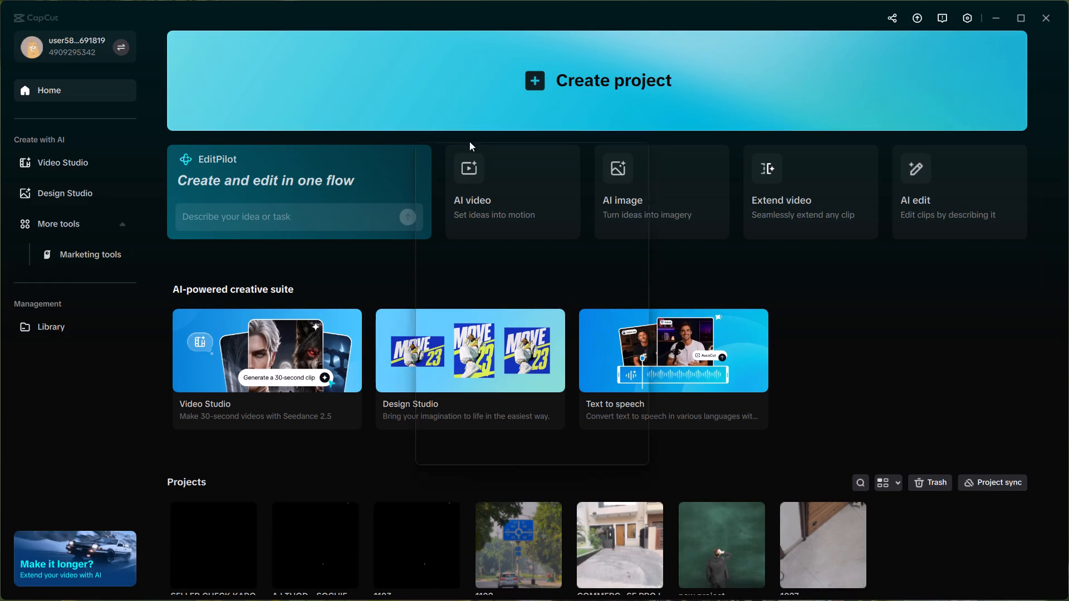
pyautogui.click(649, 151)
pyautogui.click(671, 103)
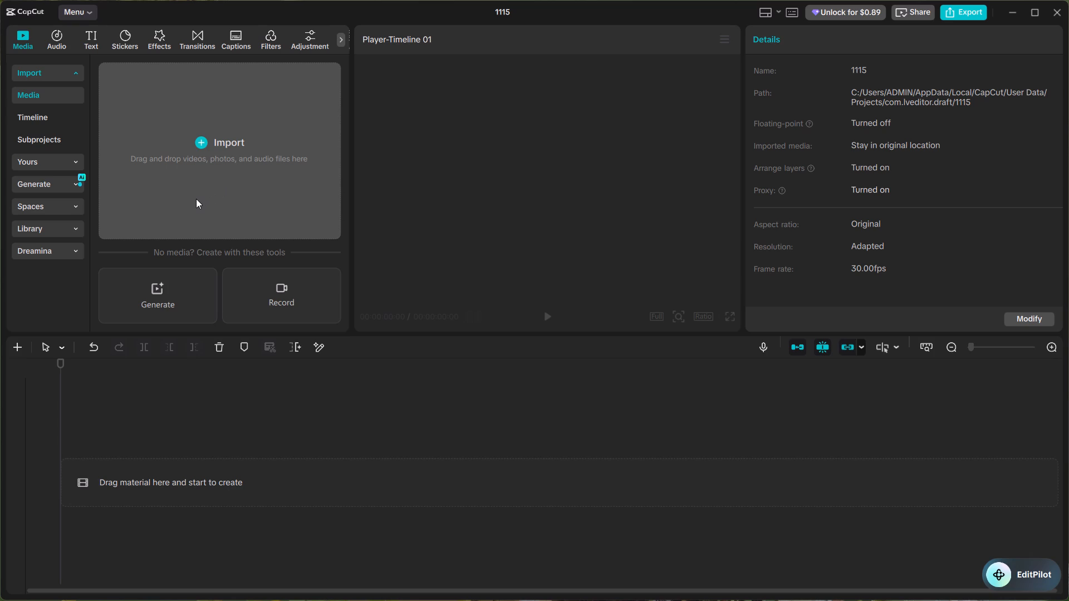
# Import SIR AUDIO.mpeg from the AUDIO folder inside PESA BANANE VALI PROPERTY on the Desktop.
pyautogui.click(211, 121)
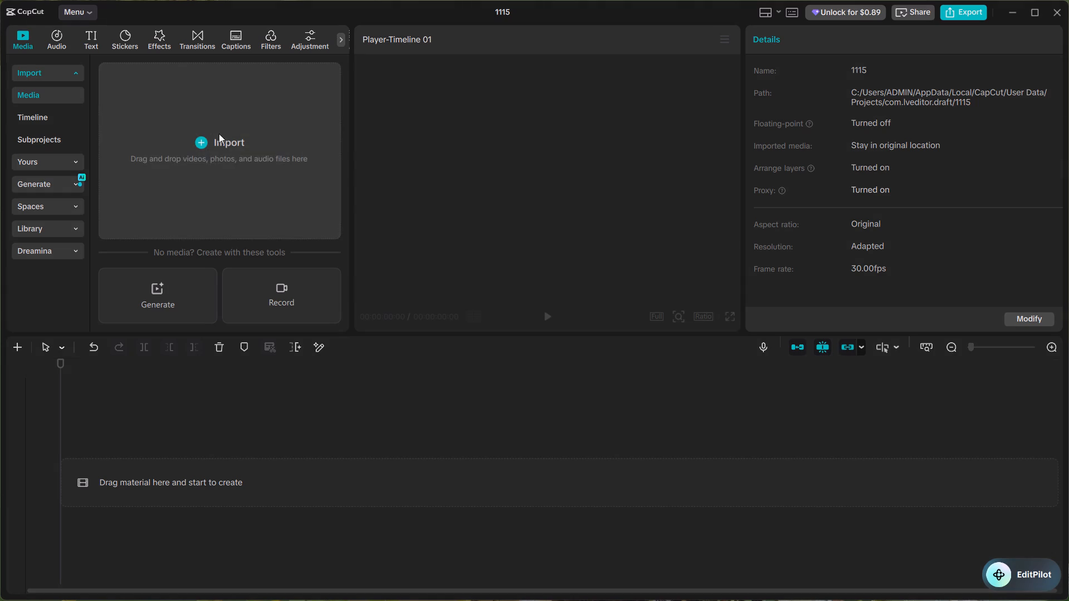
pyautogui.click(209, 162)
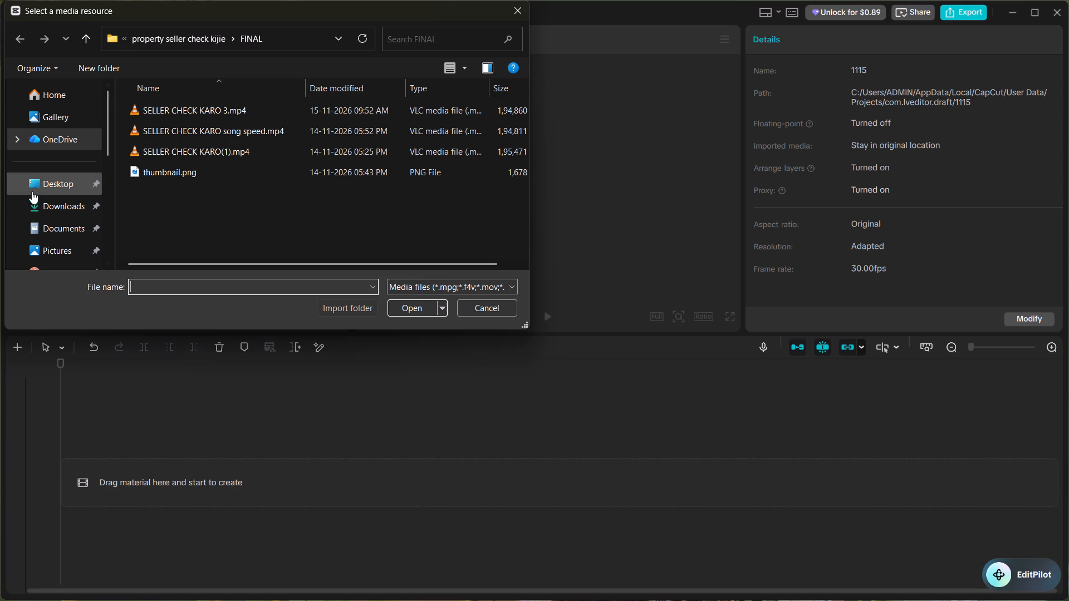
pyautogui.click(41, 178)
pyautogui.doubleClick(260, 218)
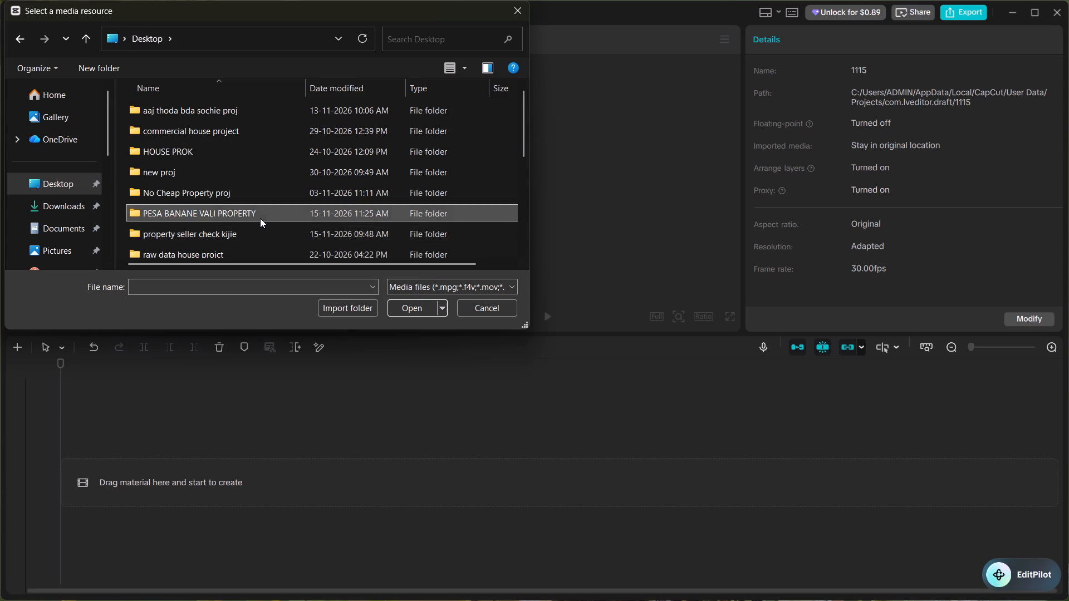
pyautogui.doubleClick(190, 115)
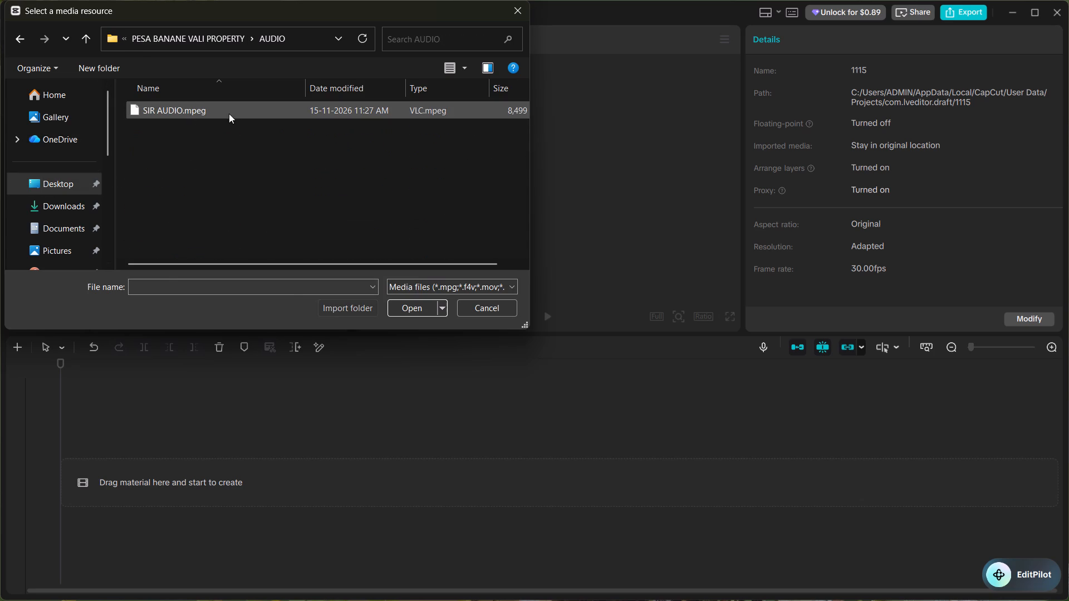
pyautogui.doubleClick(229, 114)
# Place SIR AUDIO.mpeg at the start of the timeline and briefly play it back.
pyautogui.moveTo(139, 130); pyautogui.dragTo(30, 493)
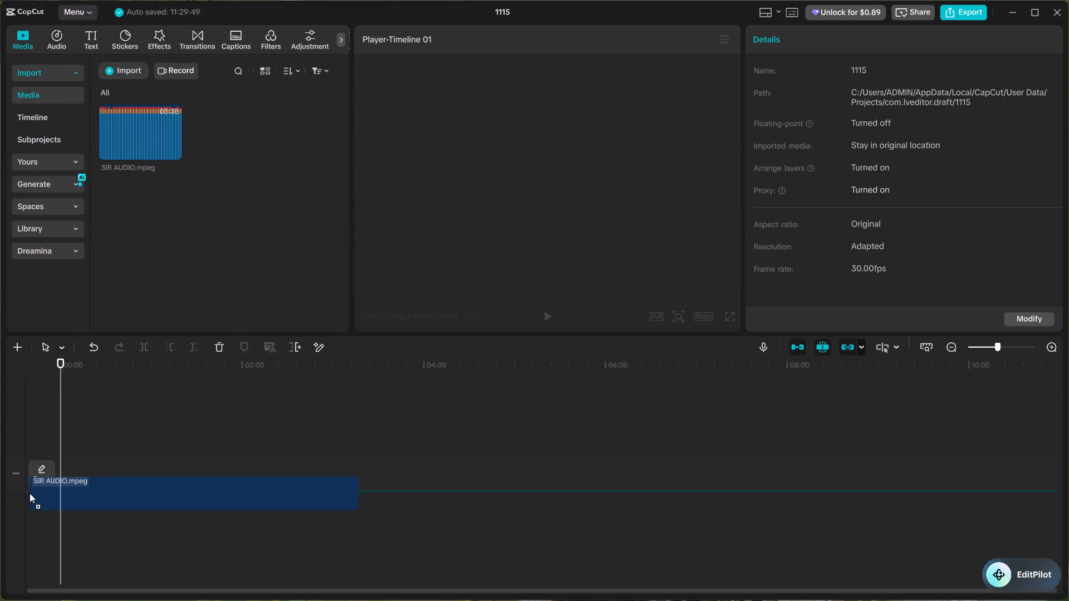
pyautogui.moveTo(30, 493); pyautogui.dragTo(29, 492)
pyautogui.press('space')
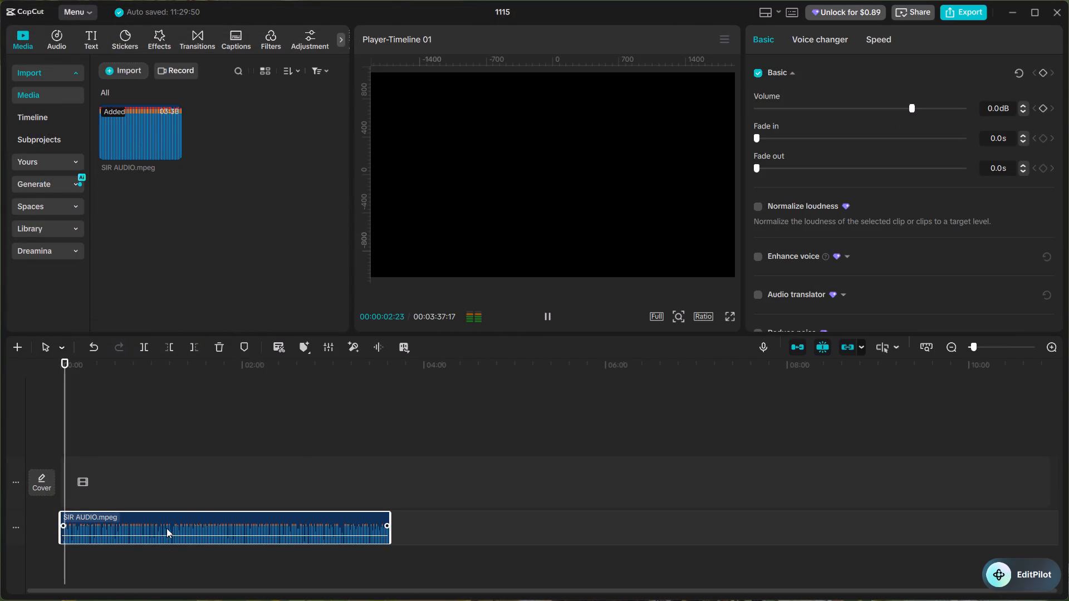
pyautogui.press('space')
# Separate the vocals from the SIR AUDIO.mpeg clip, keeping the remaining audio.
pyautogui.scroll(-1, 817, 295)
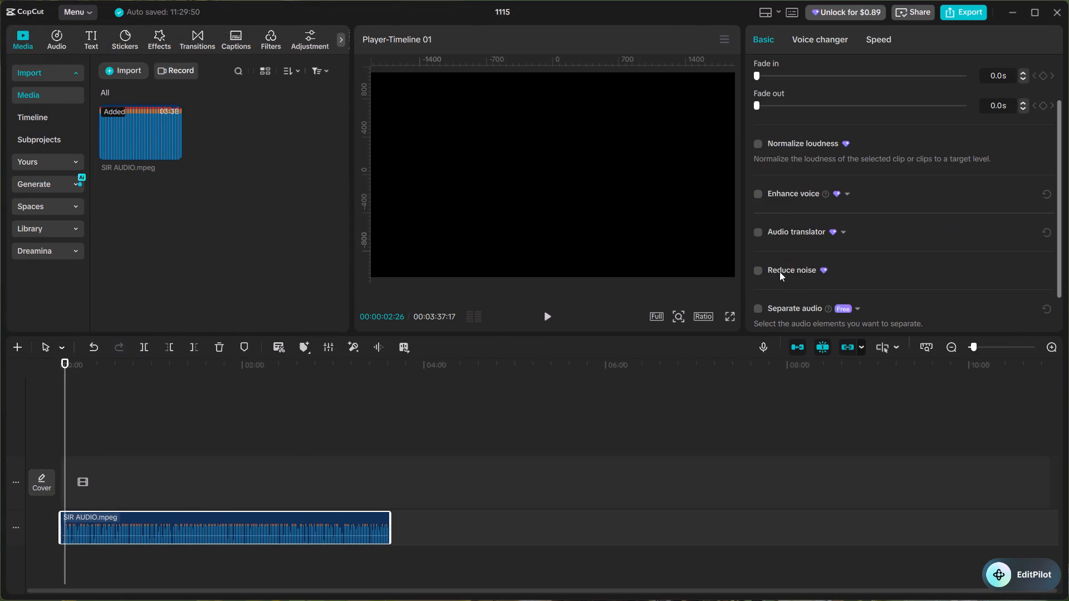
pyautogui.click(757, 307)
pyautogui.scroll(-2, 842, 278)
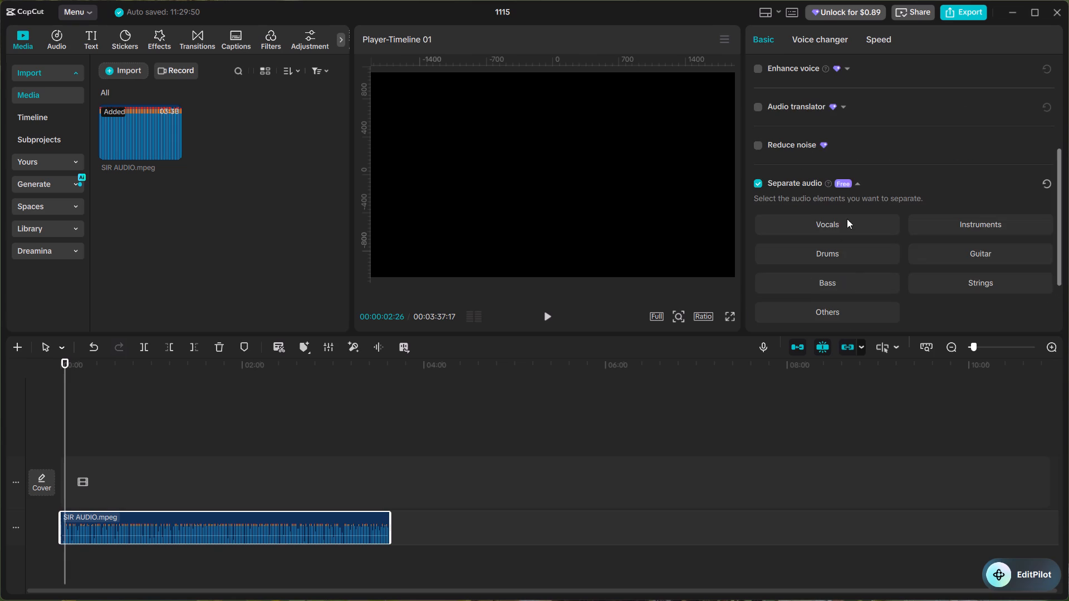
pyautogui.click(847, 218)
pyautogui.scroll(-1, 909, 237)
pyautogui.click(1009, 272)
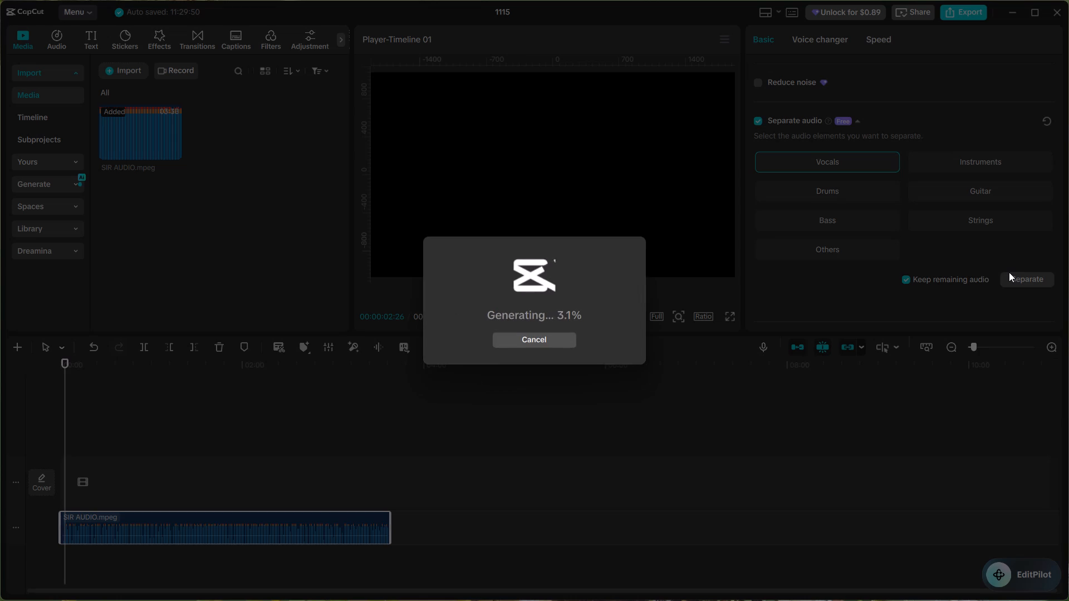
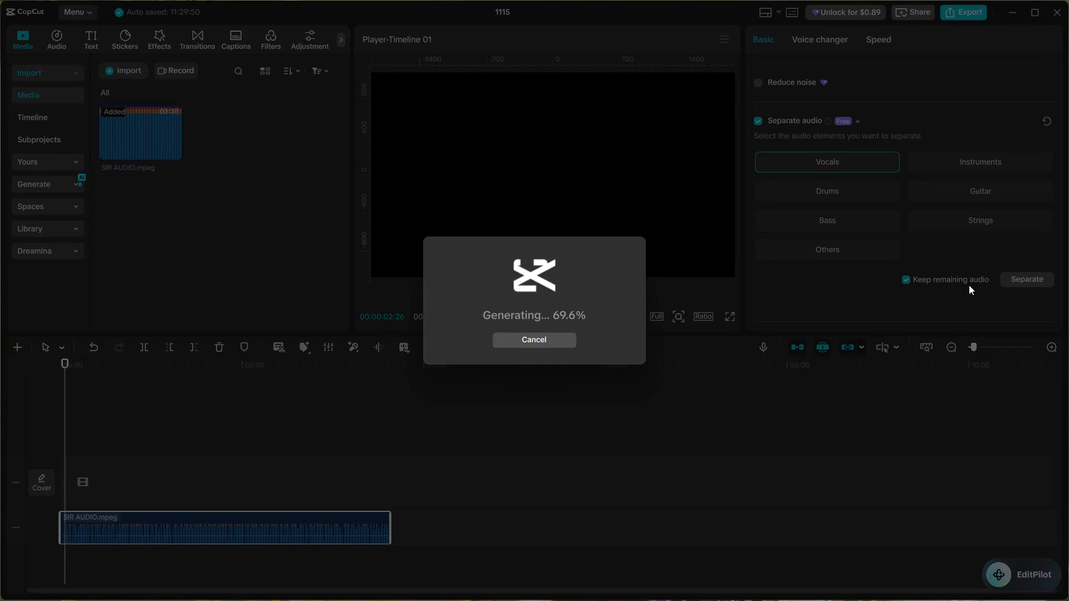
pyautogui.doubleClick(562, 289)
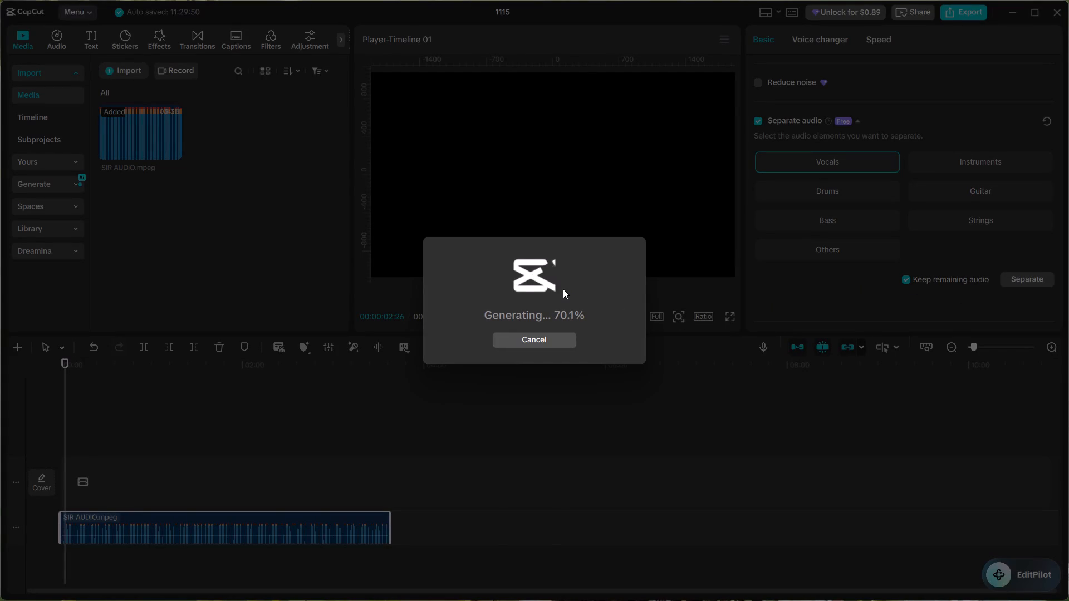
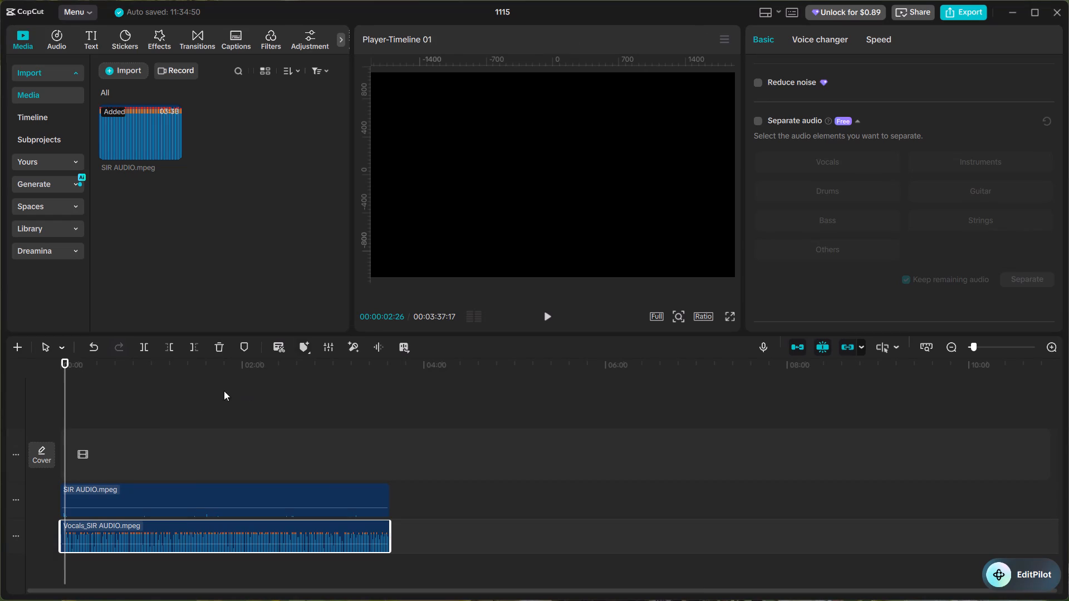
# Delete the SIR AUDIO.mpeg remainder clip from the timeline, keeping only the separated Vocals_SIR AUDIO.mpeg clip.
pyautogui.keyDown('ctrl'); pyautogui.scroll(5, 165, 444); pyautogui.keyUp('ctrl')
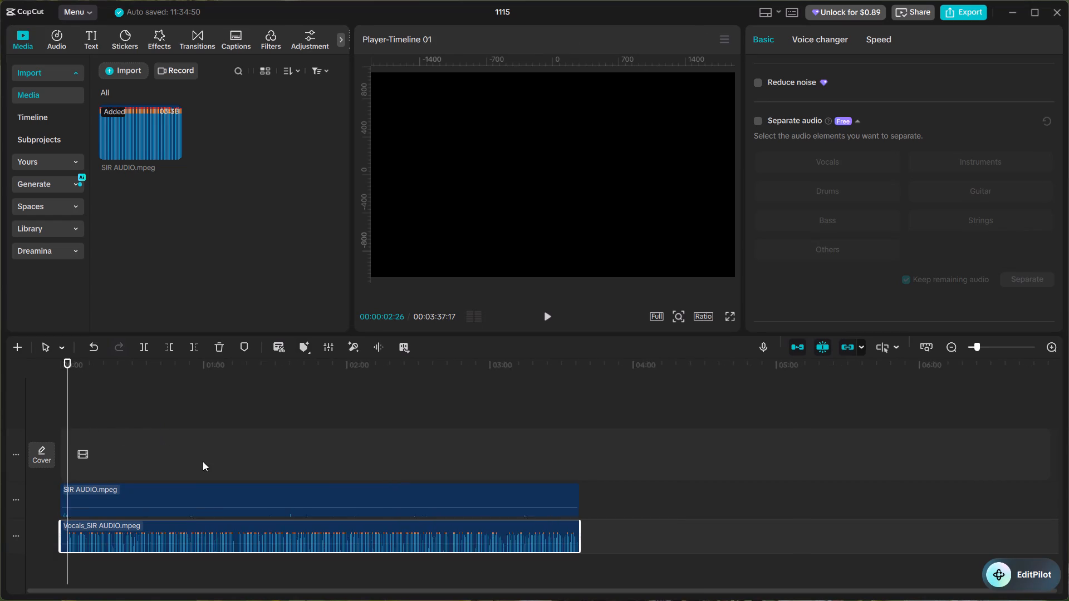
pyautogui.keyDown('ctrl'); pyautogui.scroll(18, 203, 461); pyautogui.keyUp('ctrl')
pyautogui.click(187, 499)
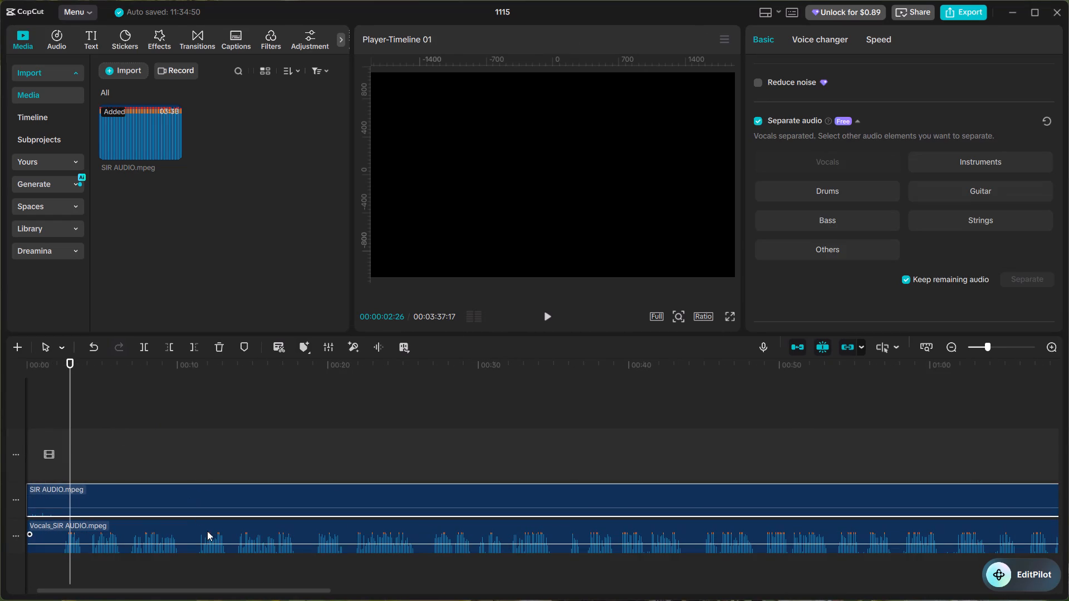
pyautogui.press('BackSpace')
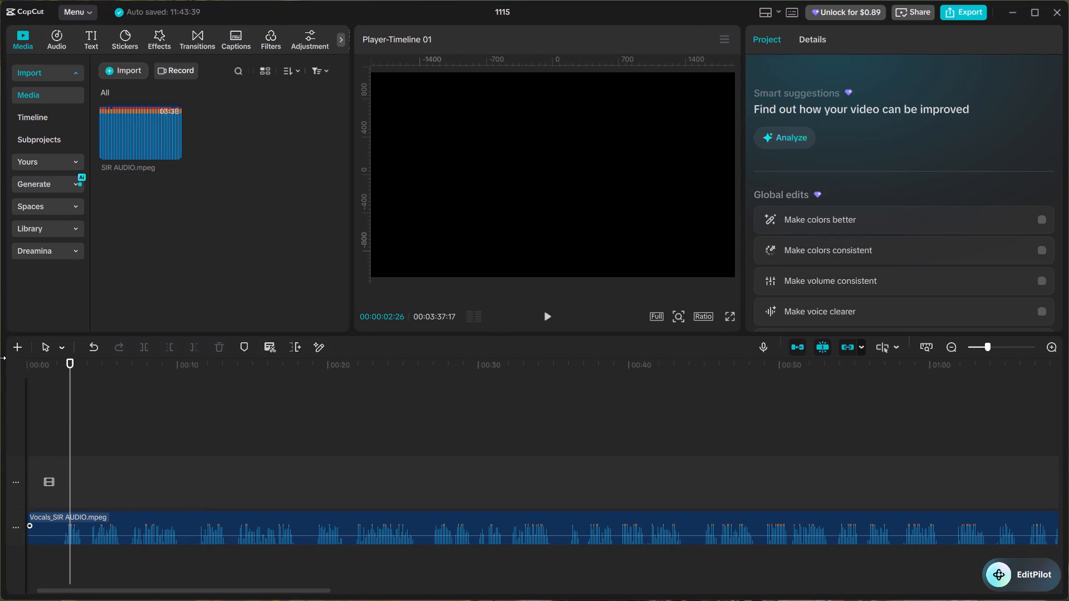
# Listen to the opening, split the vocals clip at 00:00:02:02, delete the silent first piece and close the gap.
pyautogui.click(61, 439)
pyautogui.moveTo(61, 439); pyautogui.dragTo(0, 448)
pyautogui.press('space')
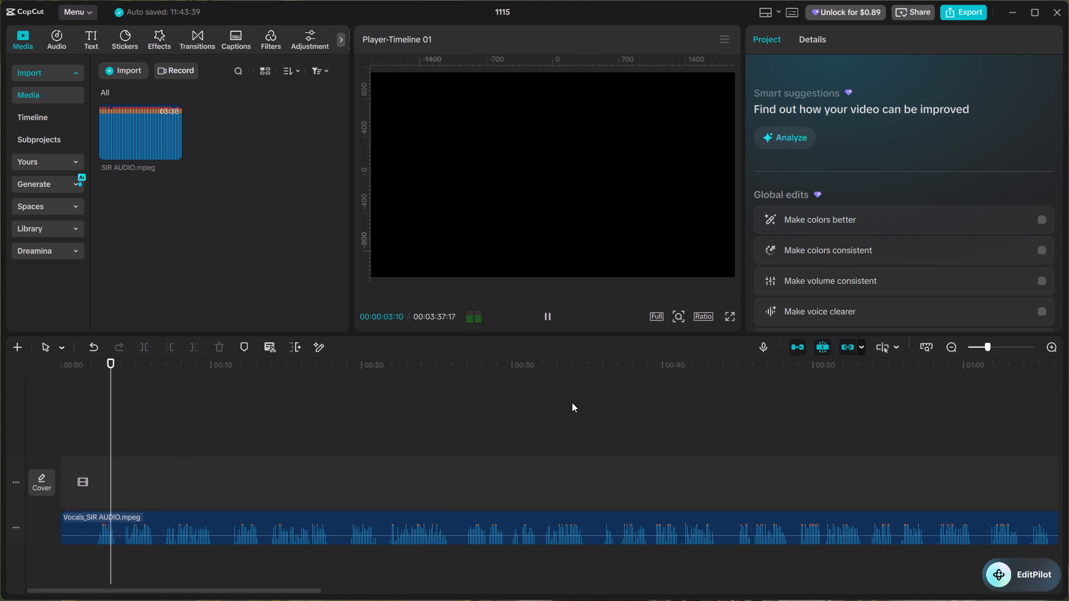
pyautogui.press('space')
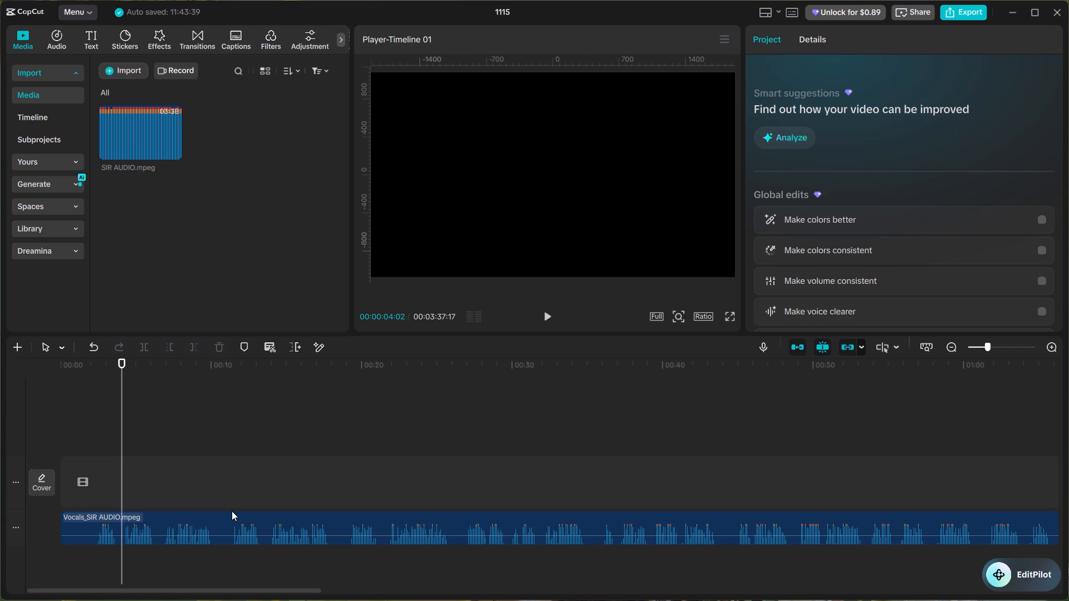
pyautogui.press('space')
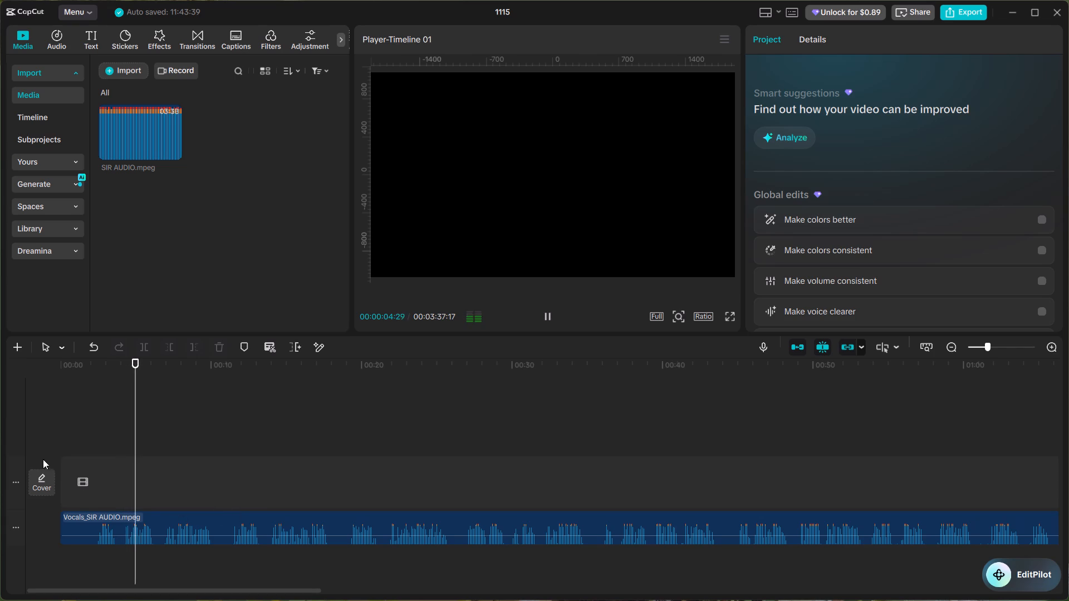
pyautogui.click(85, 450)
pyautogui.moveTo(85, 450); pyautogui.dragTo(92, 456)
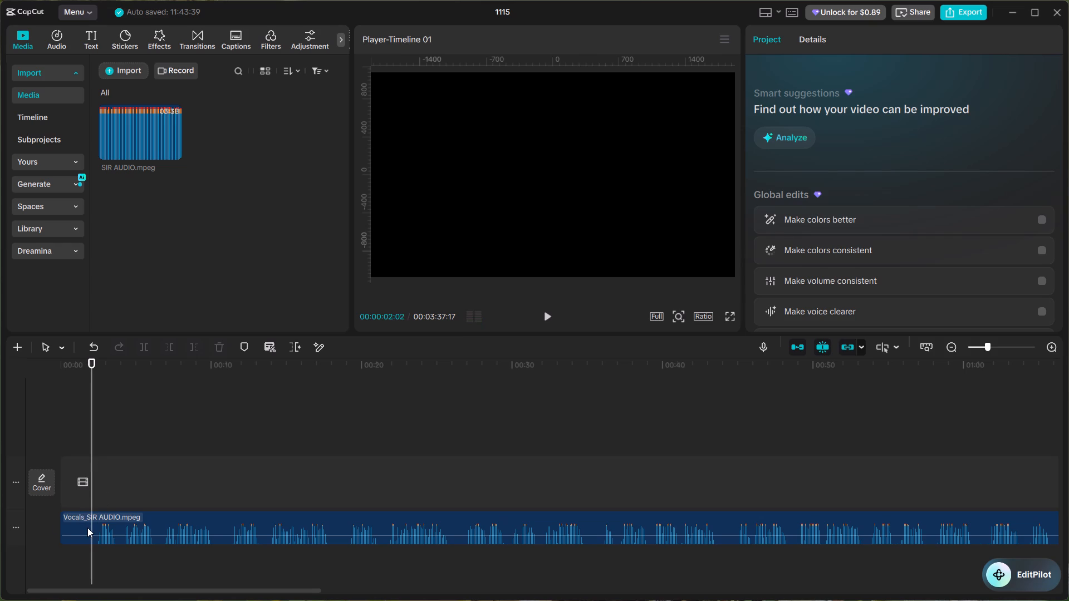
pyautogui.click(87, 528)
pyautogui.hotkey('ctrl', 'b')
pyautogui.click(81, 540)
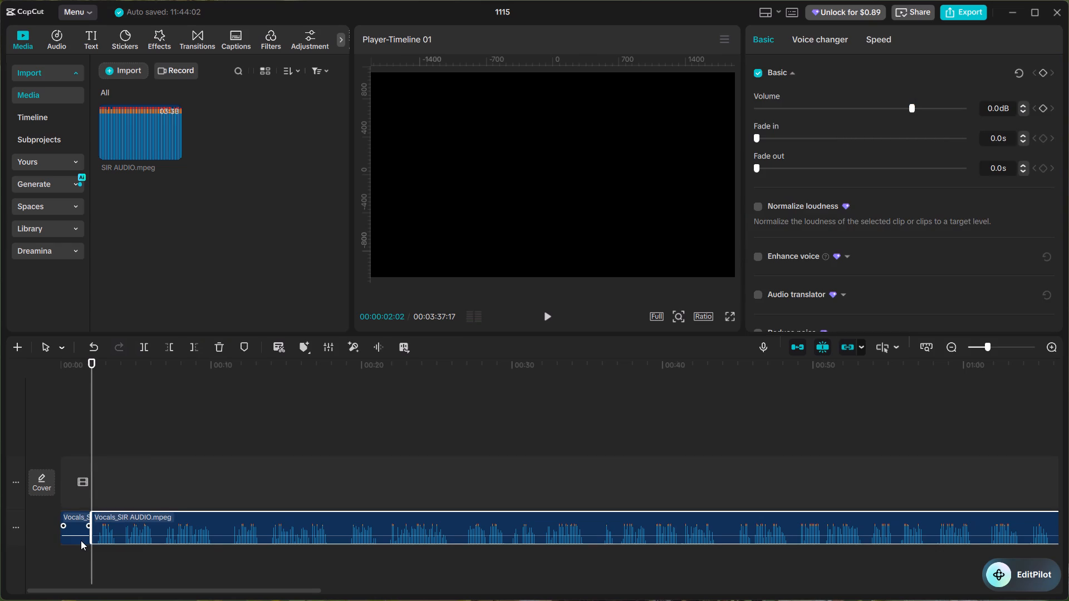
pyautogui.press('BackSpace')
pyautogui.rightClick(73, 525)
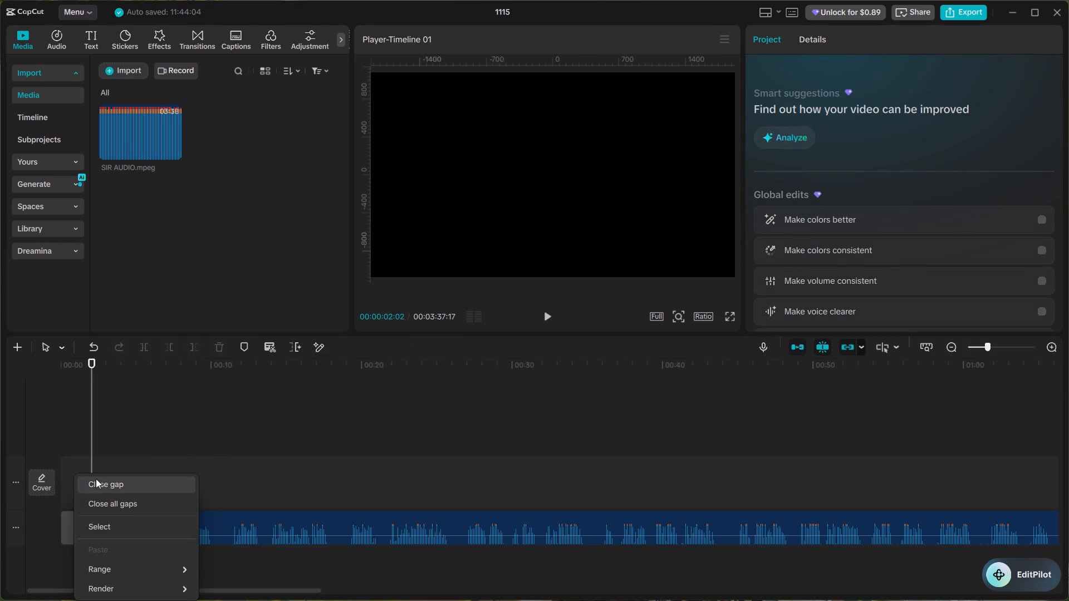
pyautogui.click(96, 479)
# Play the vocals from the start and split the clip at 00:00:01:16, where the first pause begins.
pyautogui.keyDown('ctrl'); pyautogui.scroll(13, 128, 440); pyautogui.keyUp('ctrl')
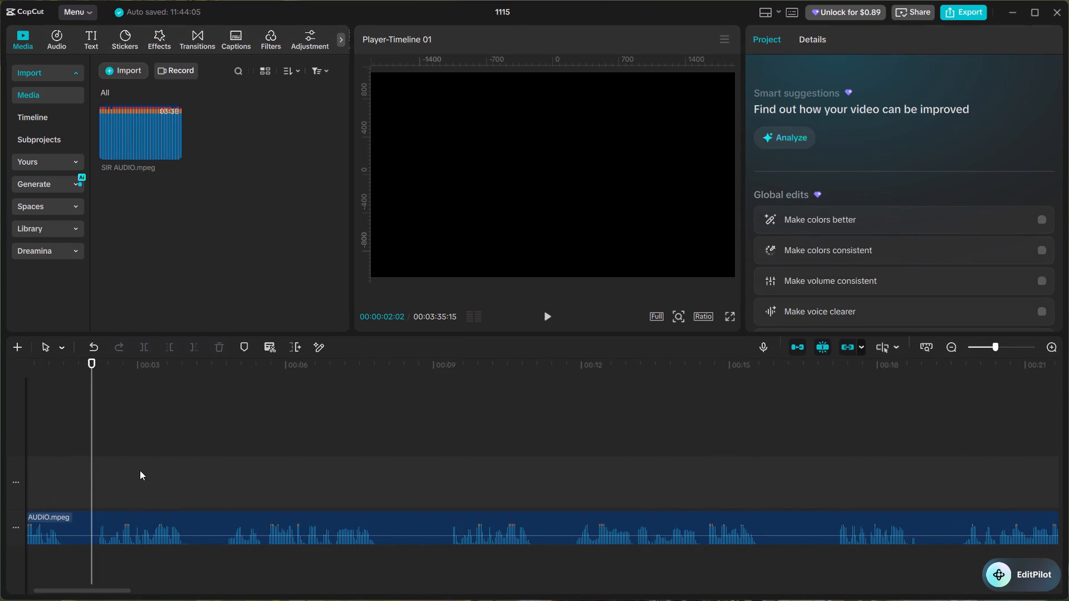
pyautogui.keyDown('alt'); pyautogui.scroll(8, 143, 475); pyautogui.keyUp('alt')
pyautogui.click(117, 450)
pyautogui.moveTo(106, 446); pyautogui.dragTo(33, 445)
pyautogui.click(73, 440)
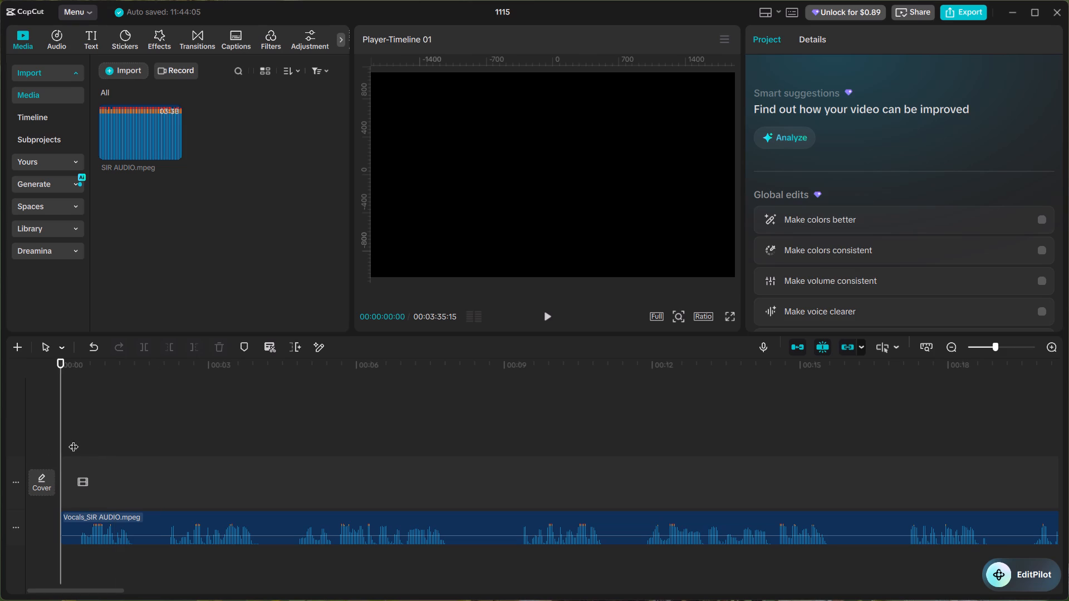
pyautogui.press('space')
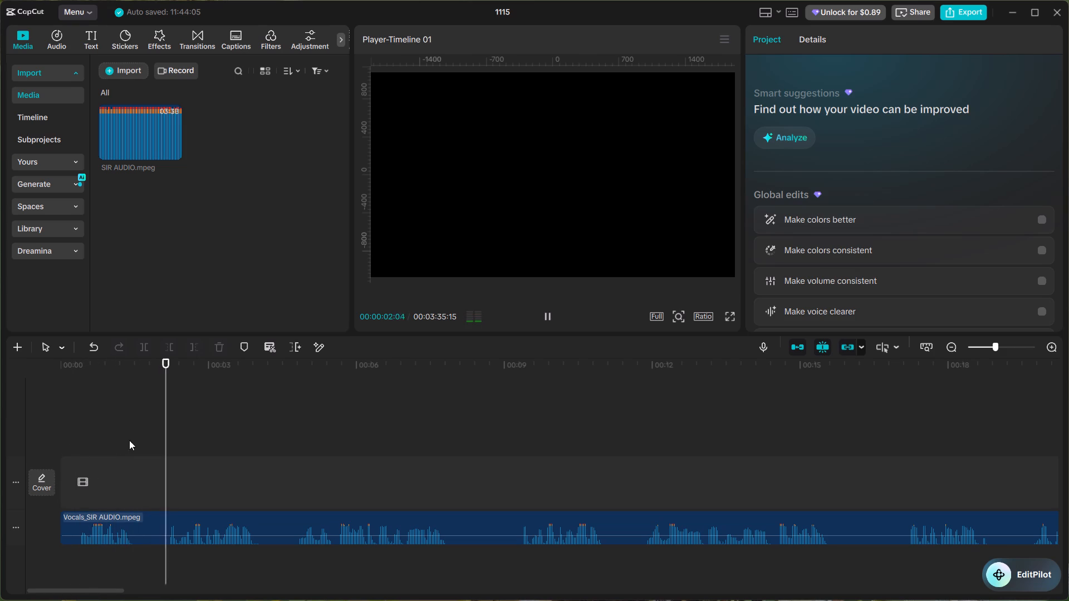
pyautogui.click(129, 439)
pyautogui.moveTo(129, 440); pyautogui.dragTo(137, 450)
pyautogui.keyDown('ctrl'); pyautogui.scroll(16, 175, 485); pyautogui.keyUp('ctrl')
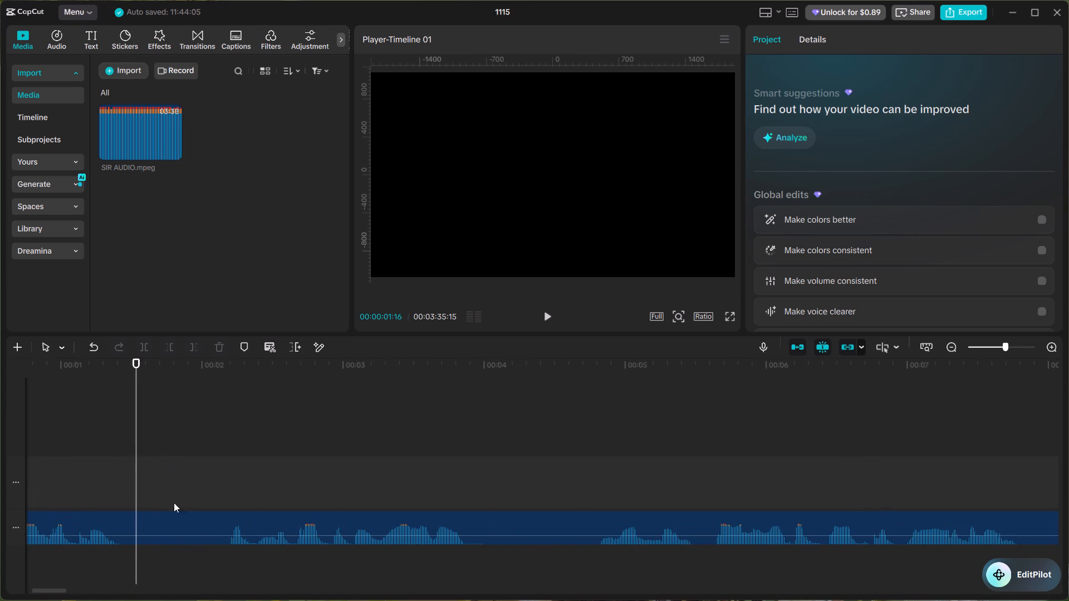
pyautogui.click(144, 515)
pyautogui.hotkey('ctrl', 'b')
# Split the vocals at 00:00:02:05, delete the silent piece before that point and close the gap.
pyautogui.click(215, 436)
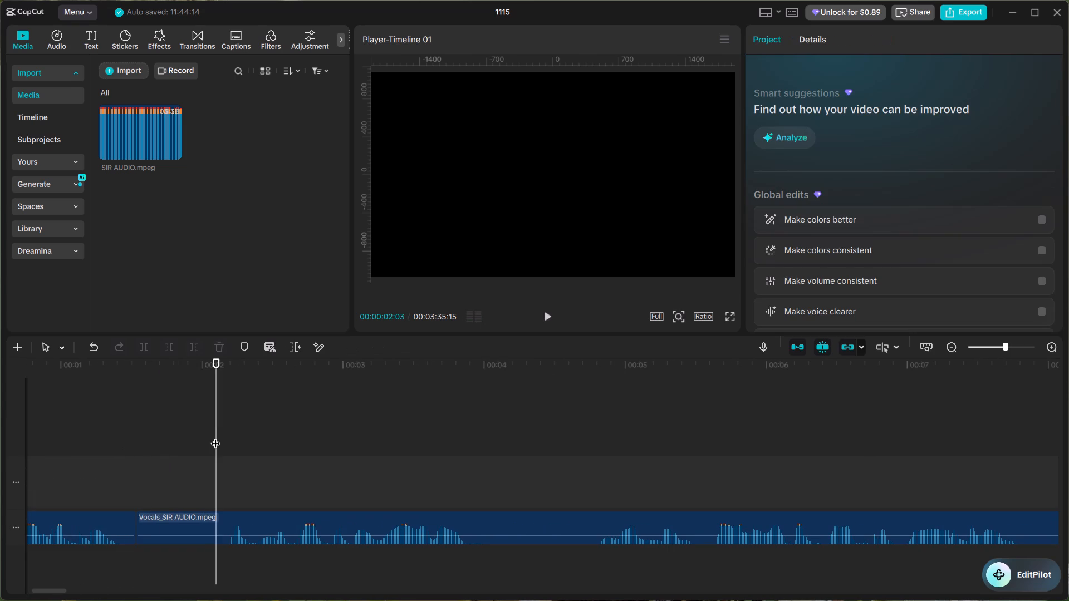
pyautogui.moveTo(215, 436); pyautogui.dragTo(225, 450)
pyautogui.click(164, 533)
pyautogui.hotkey('ctrl', 'b')
pyautogui.click(164, 533)
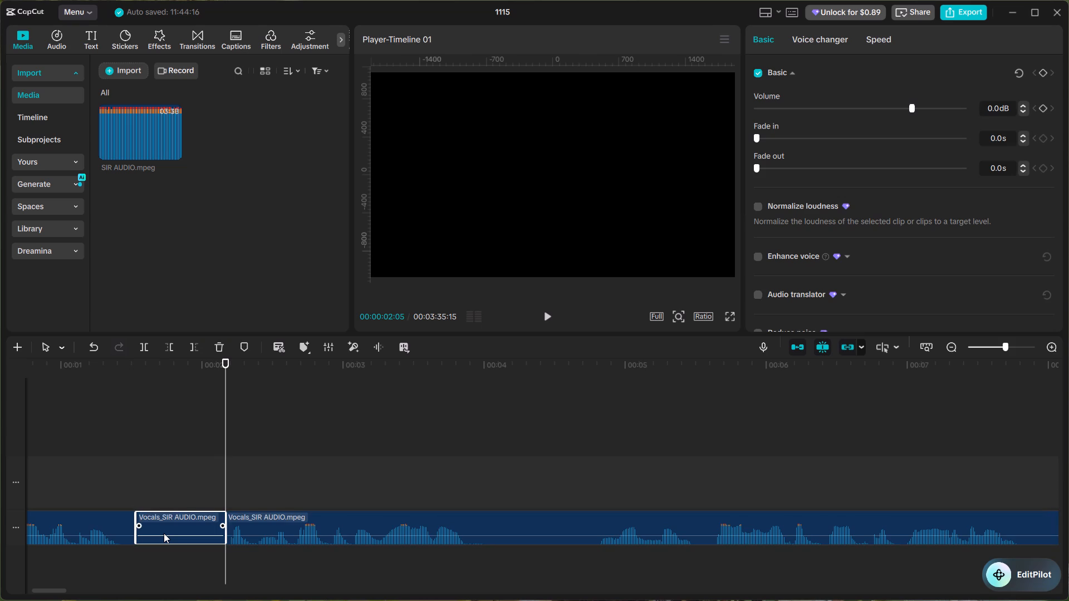
pyautogui.press('BackSpace')
pyautogui.rightClick(164, 533)
pyautogui.click(176, 487)
# Play back the vocals around the first joined cut to check how the speech flows.
pyautogui.click(99, 433)
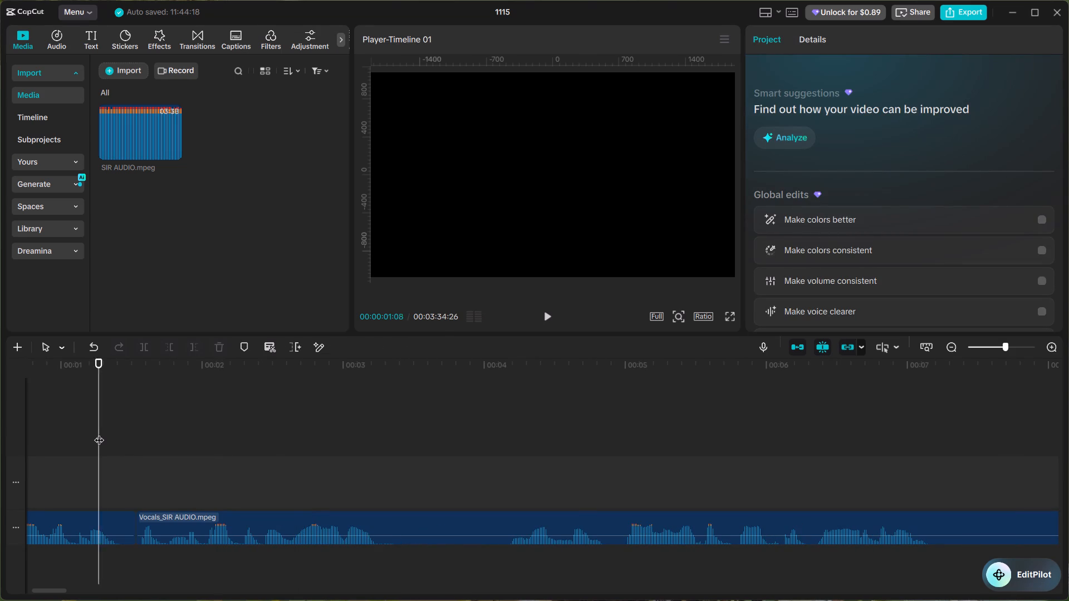
pyautogui.press('space')
pyautogui.press('space')
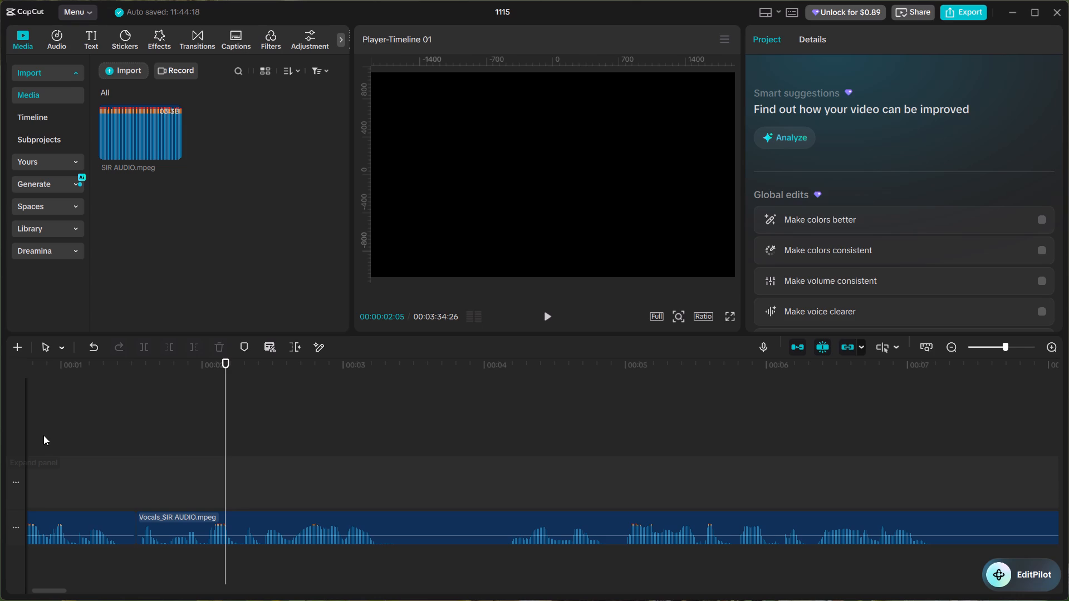
pyautogui.press('space')
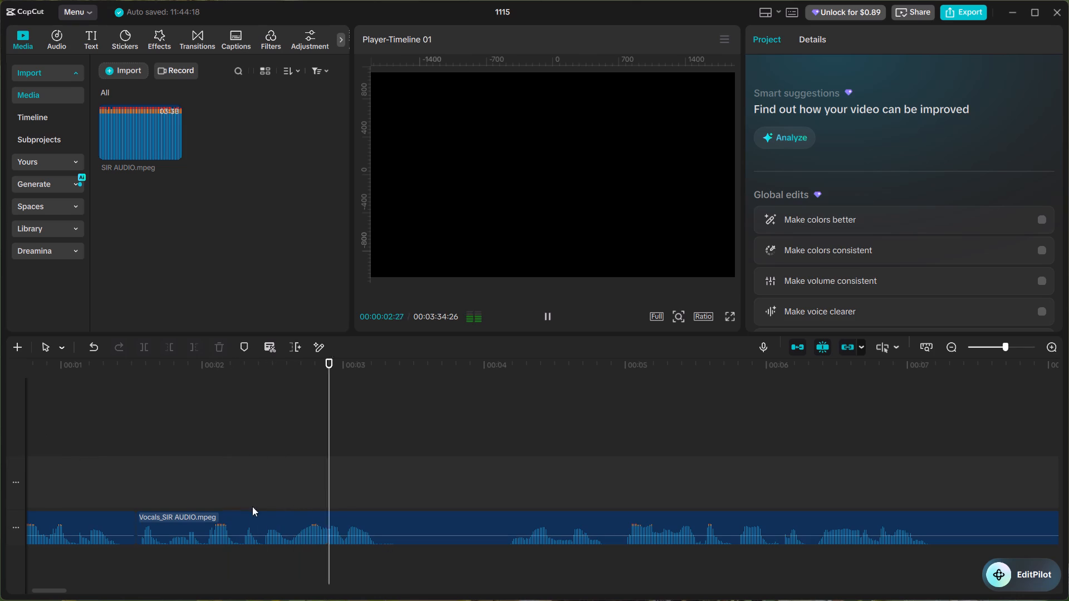
pyautogui.keyDown('alt'); pyautogui.scroll(5, 185, 516); pyautogui.keyUp('alt')
pyautogui.click(167, 464)
pyautogui.press('space')
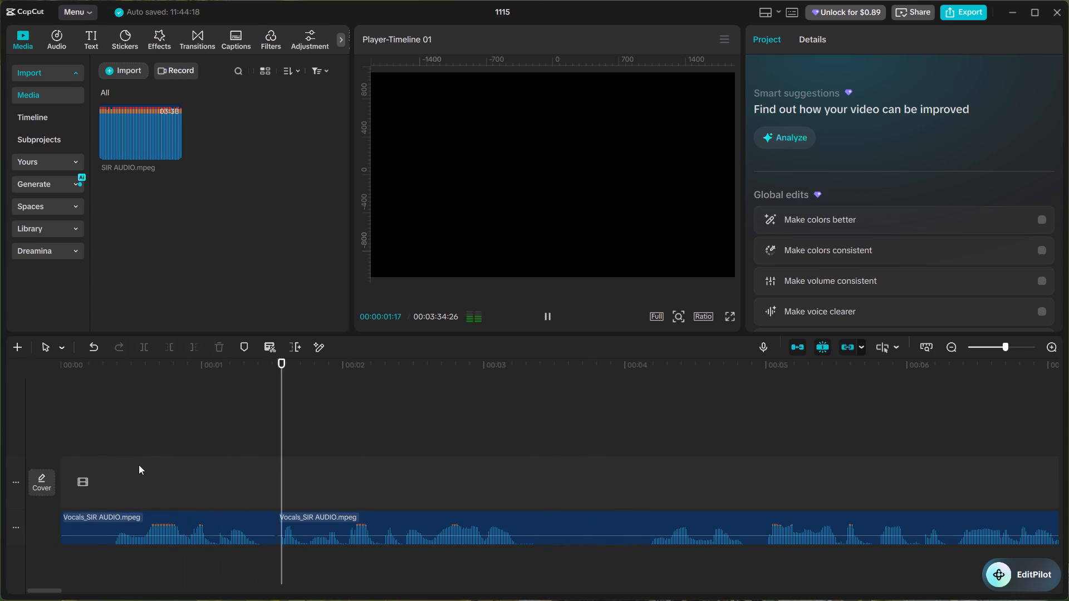
# Split the vocals at 00:00:03:09 and 00:00:04:05, delete the silent piece between the cuts and close the gap.
pyautogui.click(139, 465)
pyautogui.press('space')
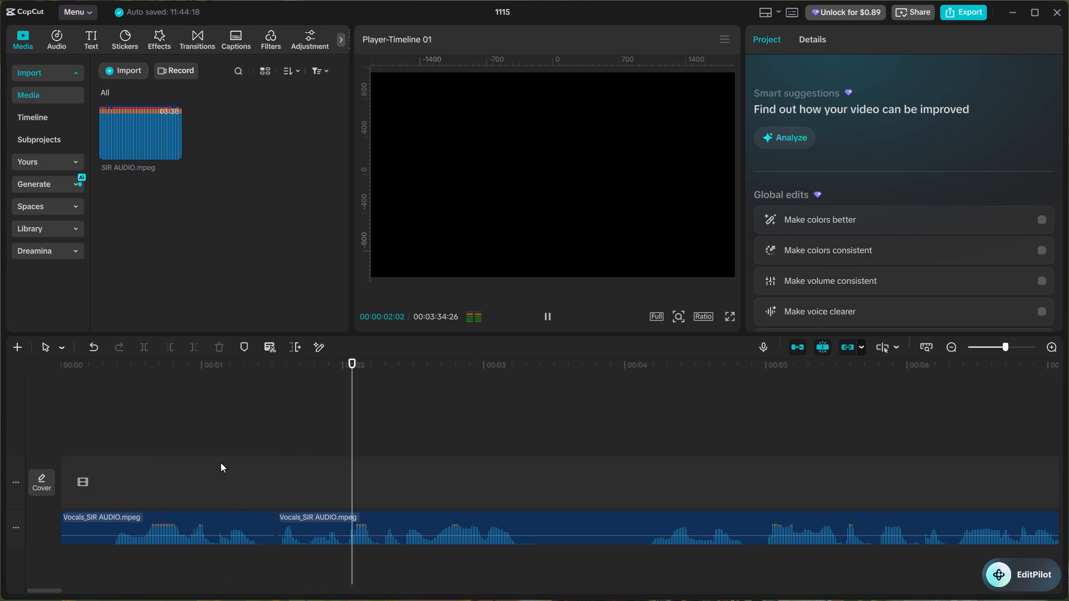
pyautogui.press('space')
pyautogui.click(536, 525)
pyautogui.hotkey('ctrl', 'b')
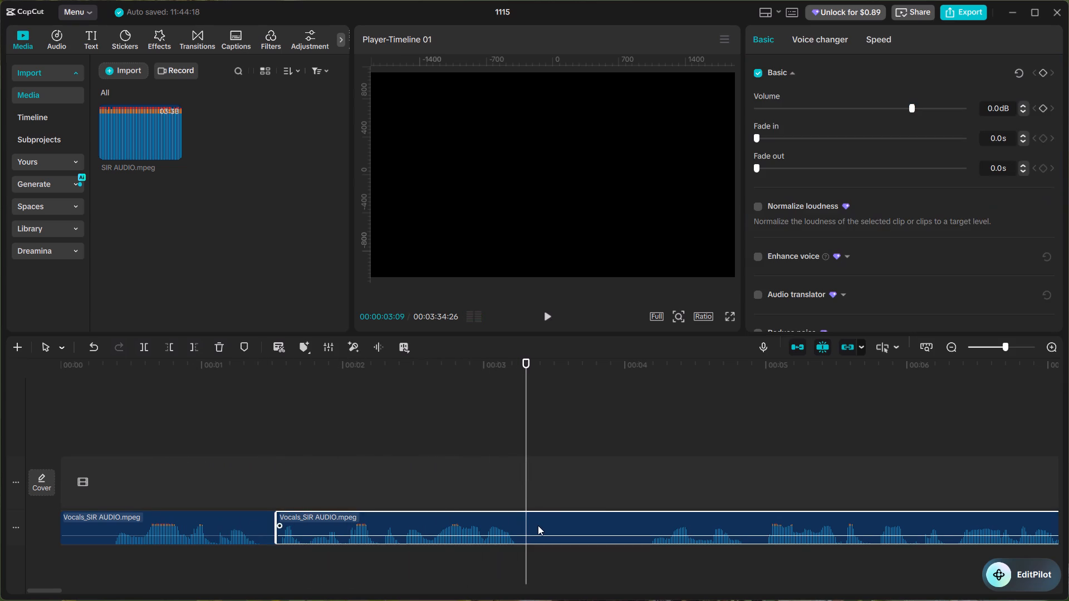
pyautogui.press('space')
pyautogui.press('space')
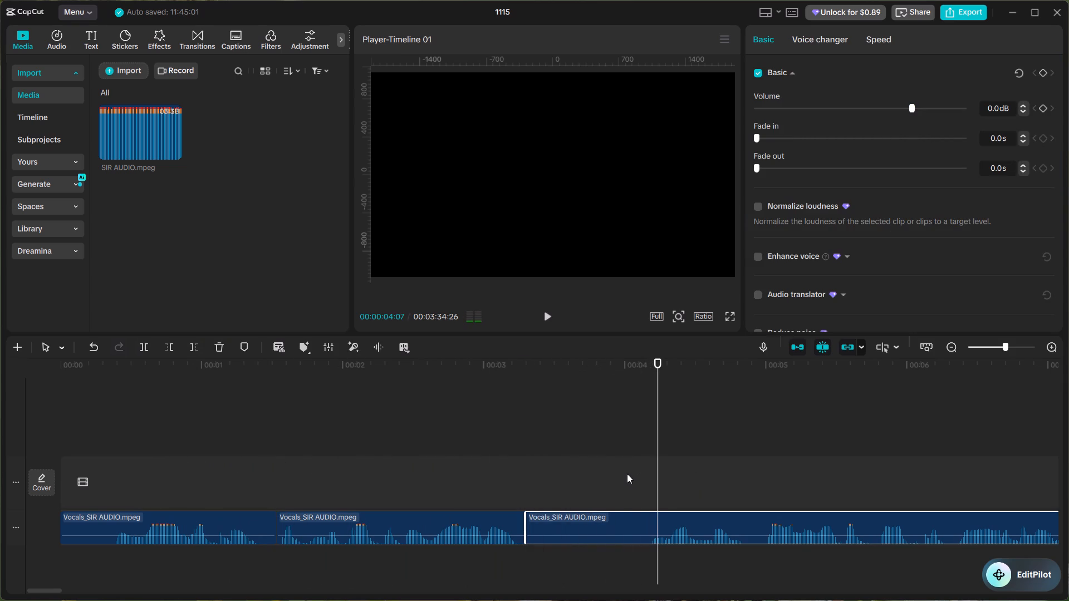
pyautogui.click(654, 477)
pyautogui.moveTo(654, 477); pyautogui.dragTo(647, 477)
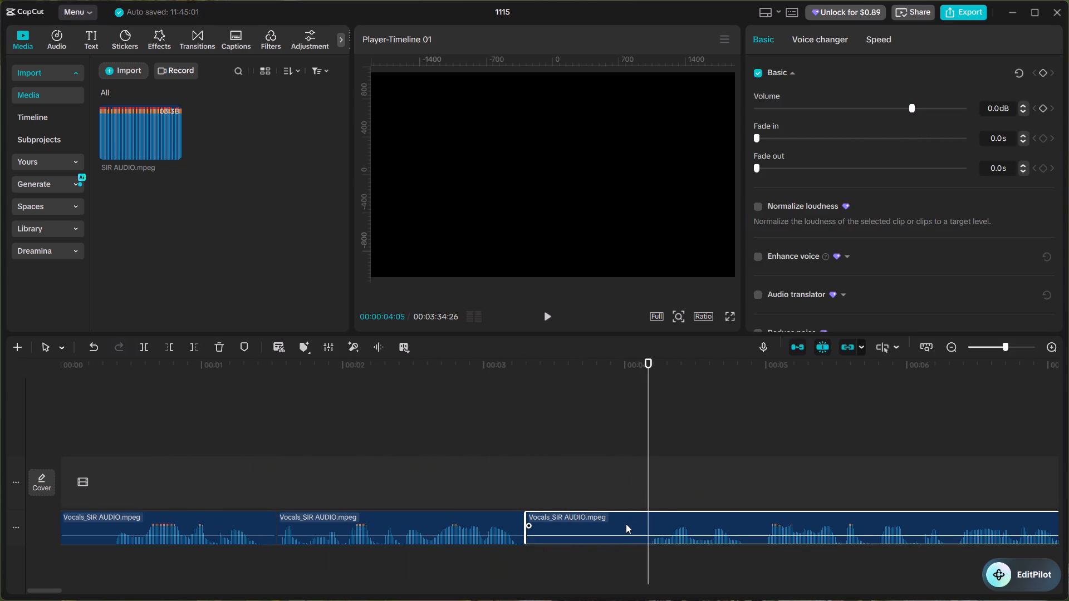
pyautogui.hotkey('ctrl', 'b')
pyautogui.click(622, 521)
pyautogui.press('BackSpace')
pyautogui.rightClick(622, 522)
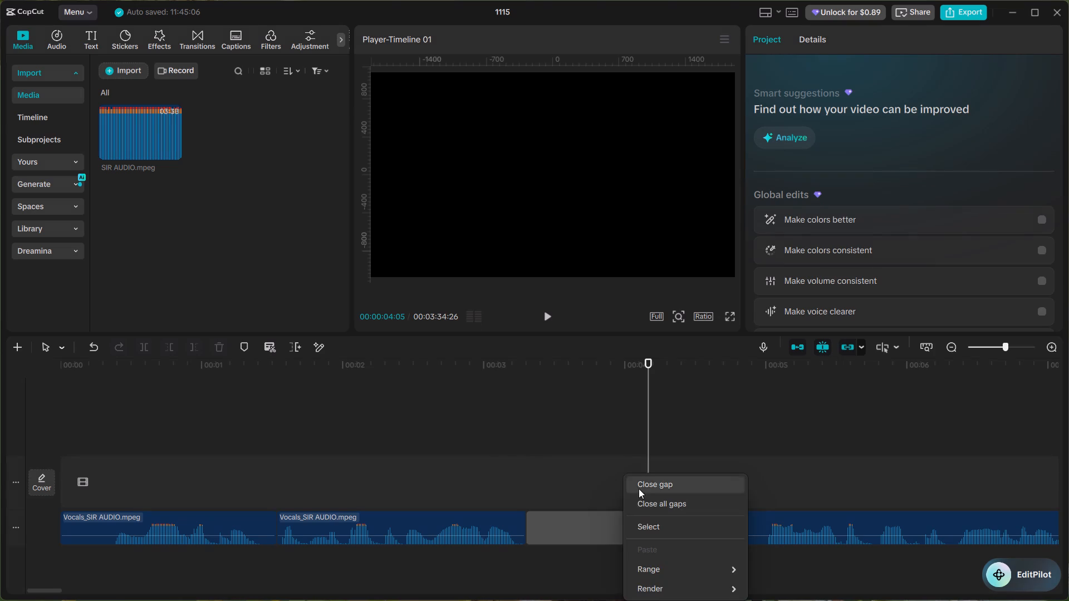
pyautogui.click(639, 489)
# Play onward, split the vocals at 00:00:06:08 and 00:00:07:25, delete the silent piece between them and close the gap.
pyautogui.click(501, 449)
pyautogui.press('space')
pyautogui.keyDown('alt'); pyautogui.scroll(-2, 610, 472); pyautogui.keyUp('alt')
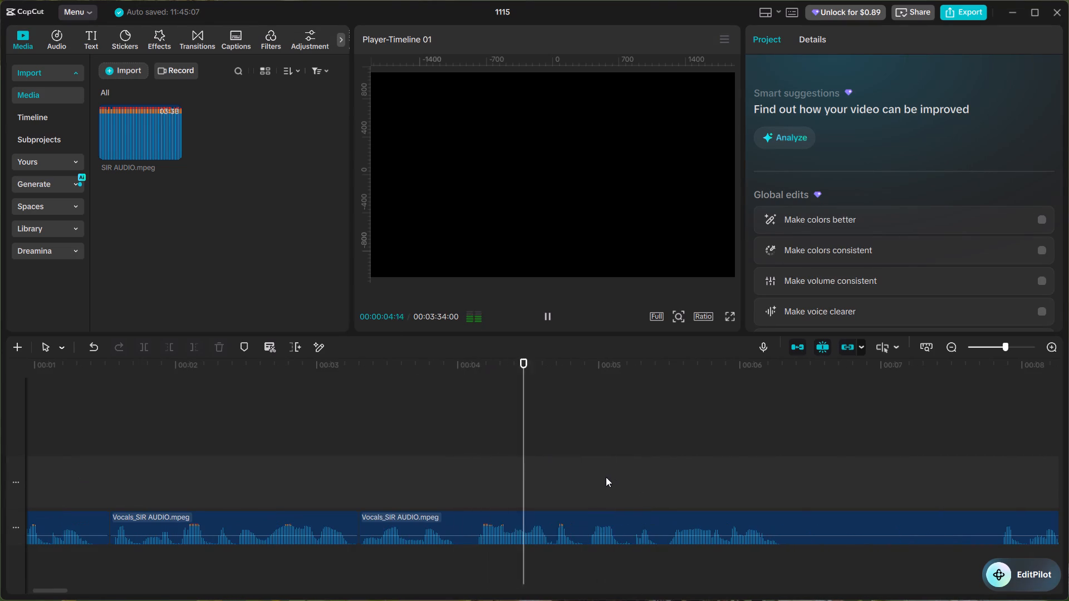
pyautogui.keyDown('alt'); pyautogui.scroll(-3, 602, 479); pyautogui.keyUp('alt')
pyautogui.press('space')
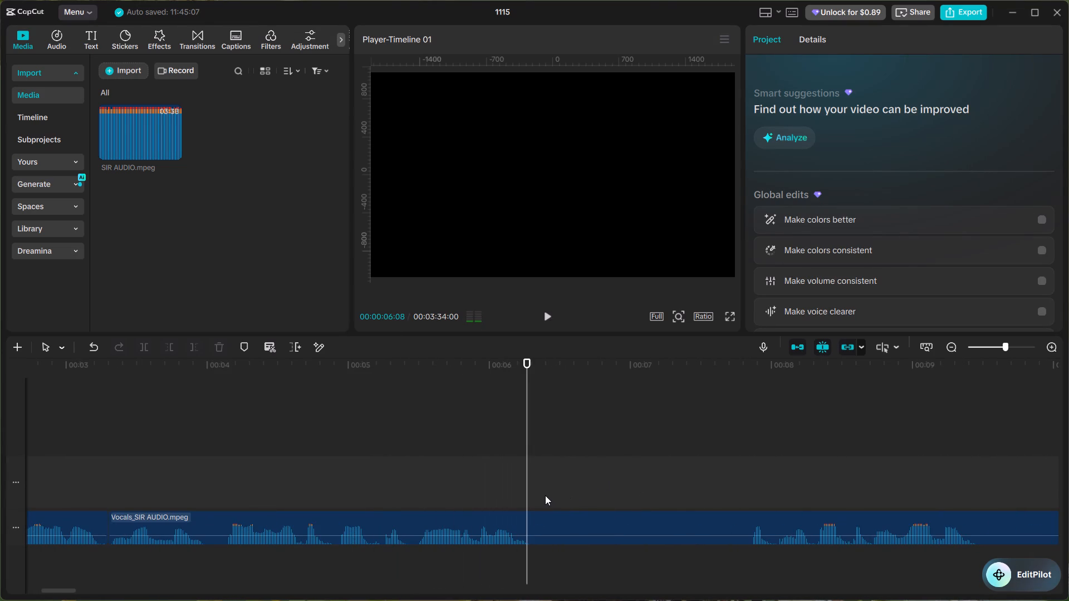
pyautogui.click(537, 521)
pyautogui.hotkey('ctrl', 'b')
pyautogui.press('space')
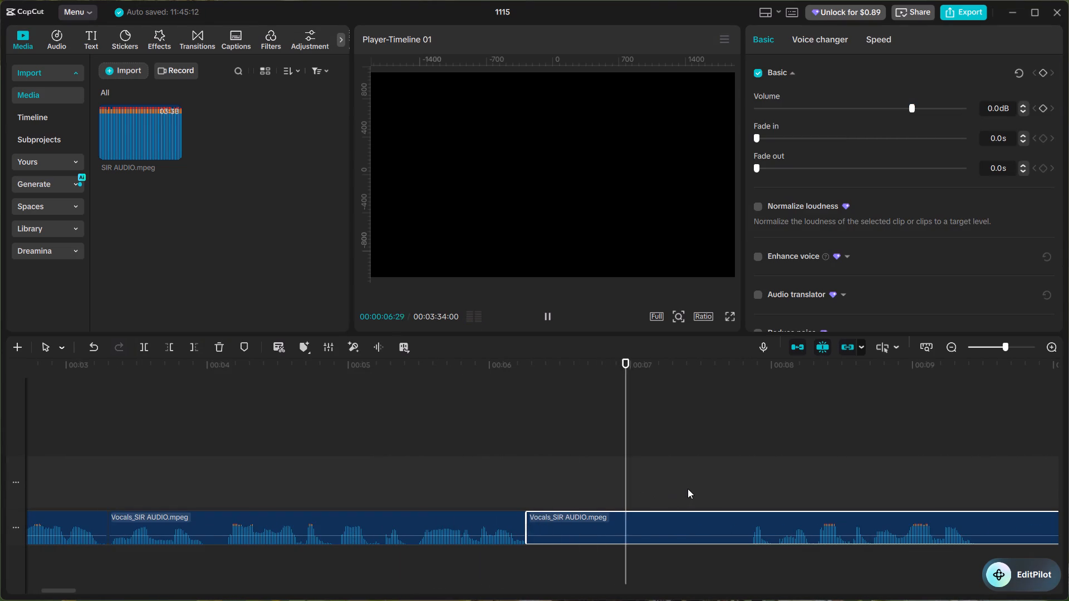
pyautogui.keyDown('alt'); pyautogui.scroll(-2, 688, 489); pyautogui.keyUp('alt')
pyautogui.press('space')
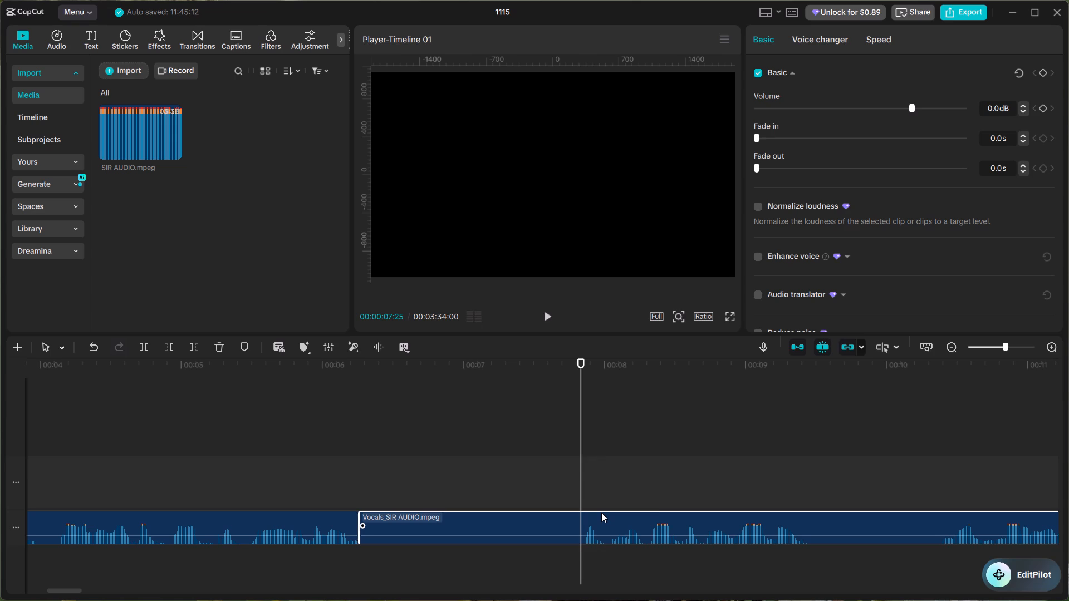
pyautogui.hotkey('ctrl', 'b')
pyautogui.click(562, 523)
pyautogui.press('BackSpace')
pyautogui.rightClick(561, 524)
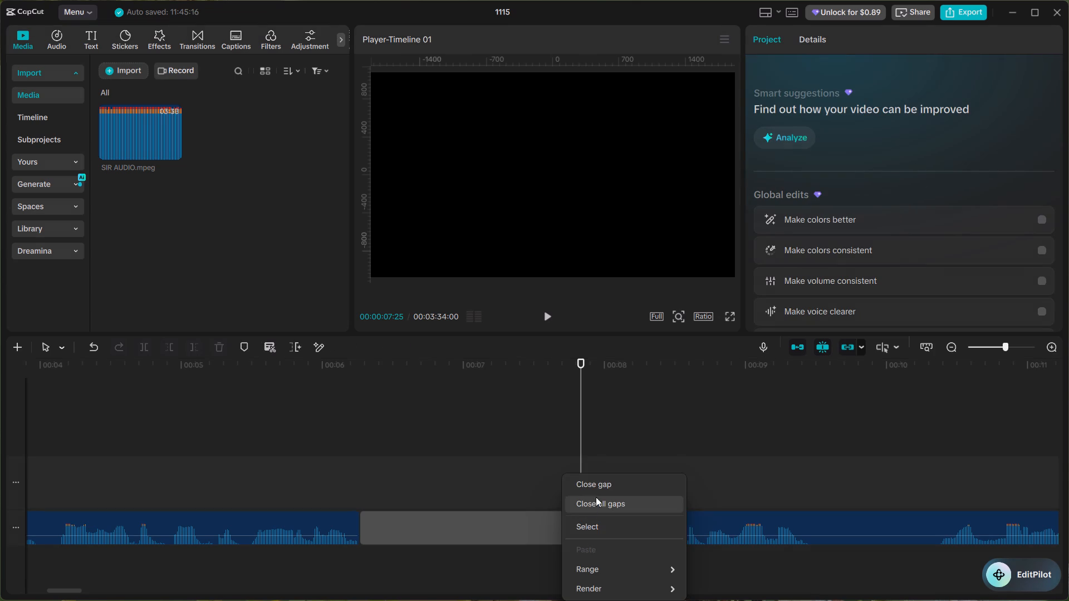
pyautogui.click(599, 491)
# Play onward, split the vocals at 00:00:07:28 and 00:00:08:23, delete the silent piece between them and close the gap.
pyautogui.click(364, 461)
pyautogui.press('space')
pyautogui.keyDown('alt'); pyautogui.scroll(-2, 438, 470); pyautogui.keyUp('alt')
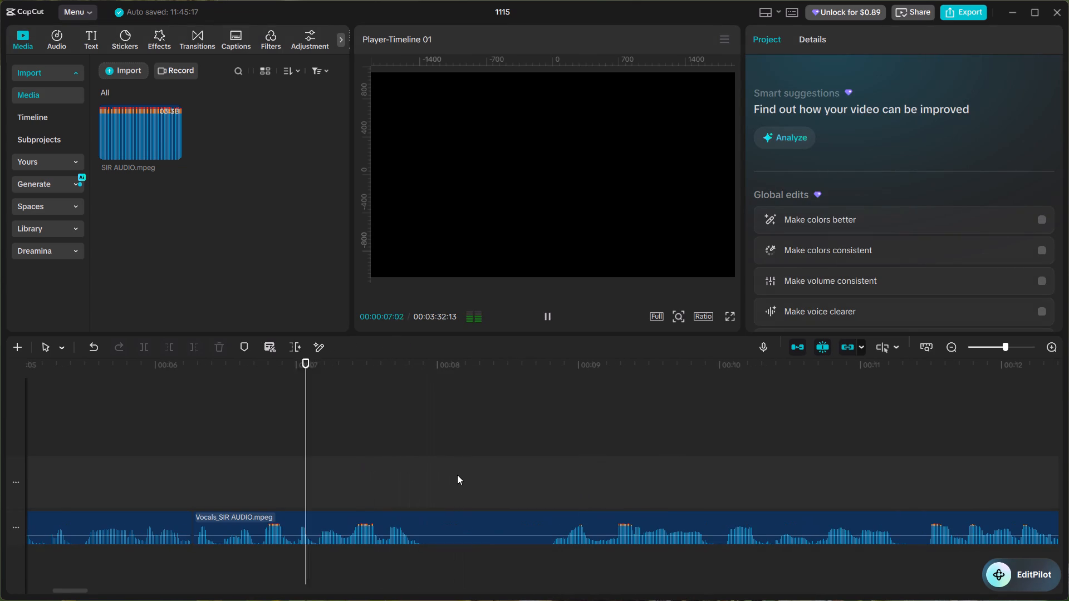
pyautogui.press('space')
pyautogui.click(437, 517)
pyautogui.hotkey('ctrl', 'b')
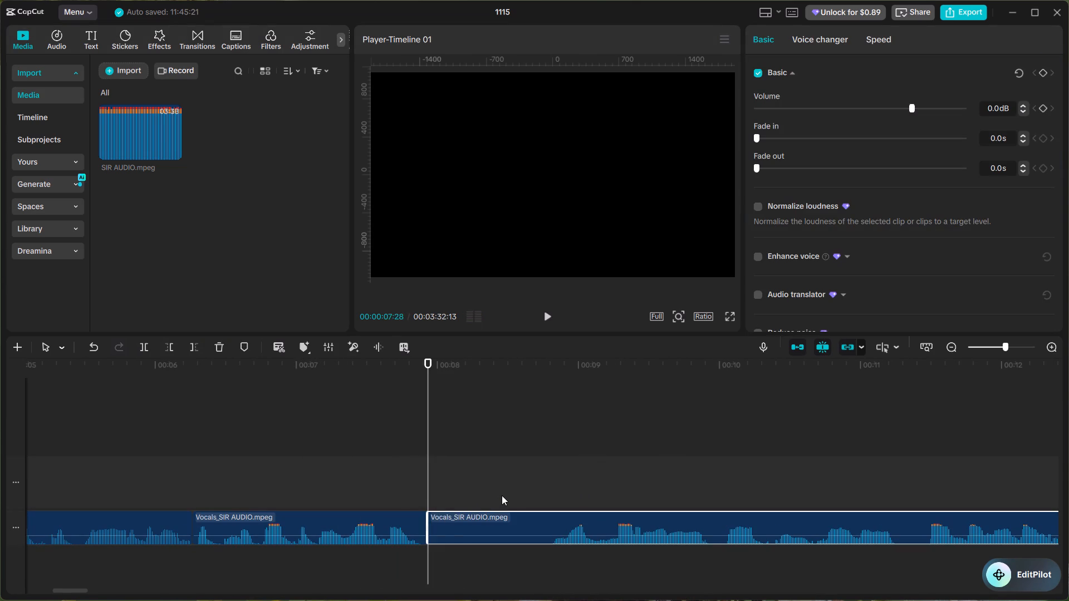
pyautogui.press('space')
pyautogui.press('space')
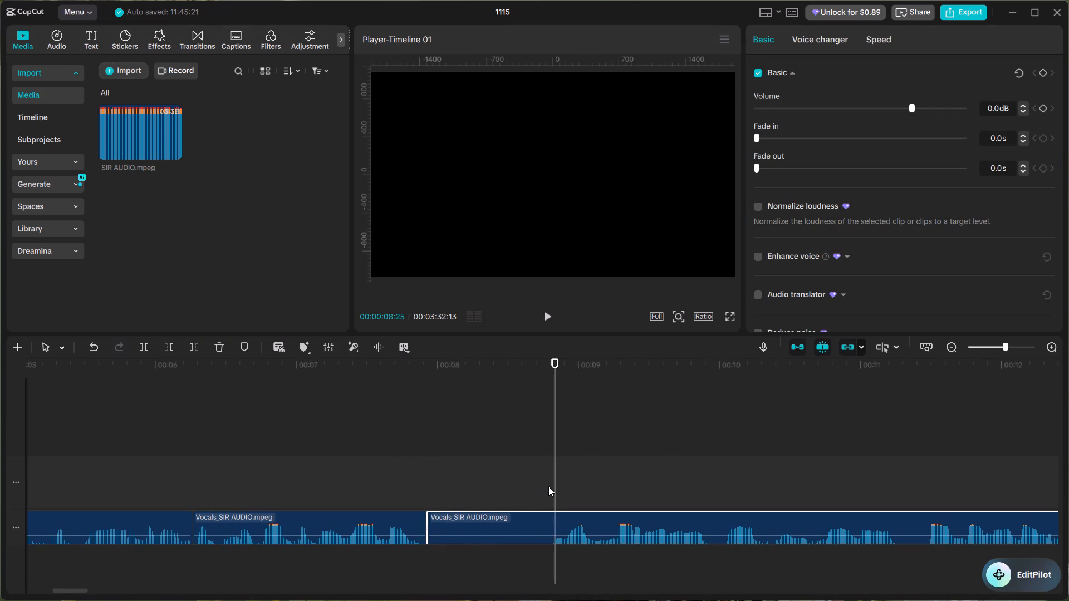
pyautogui.press('Left')
pyautogui.press('Left')
pyautogui.hotkey('ctrl', 'b')
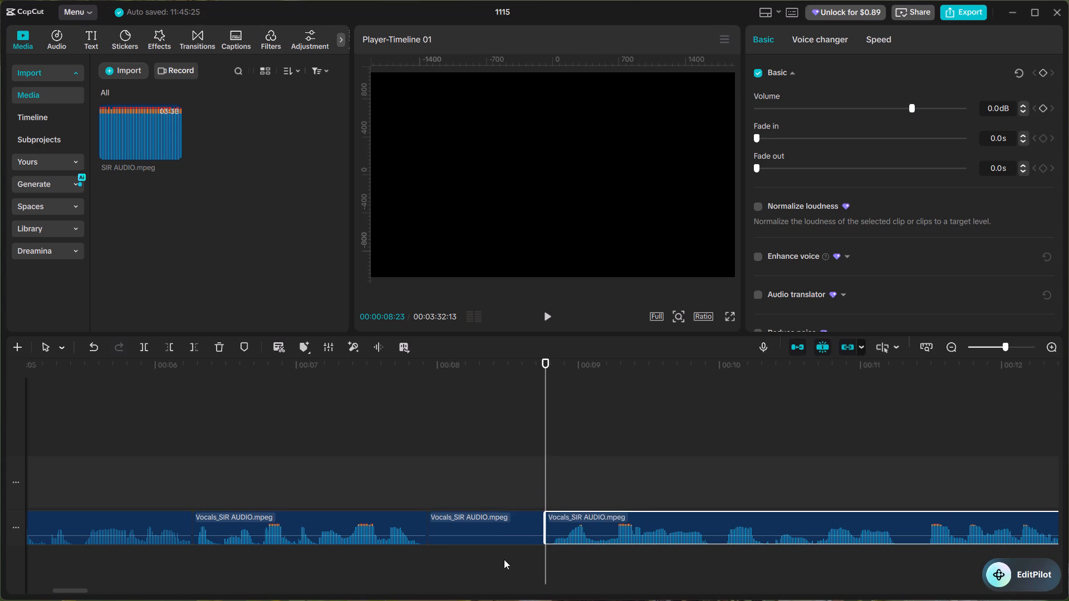
pyautogui.click(496, 538)
pyautogui.press('BackSpace')
pyautogui.rightClick(496, 538)
pyautogui.click(528, 485)
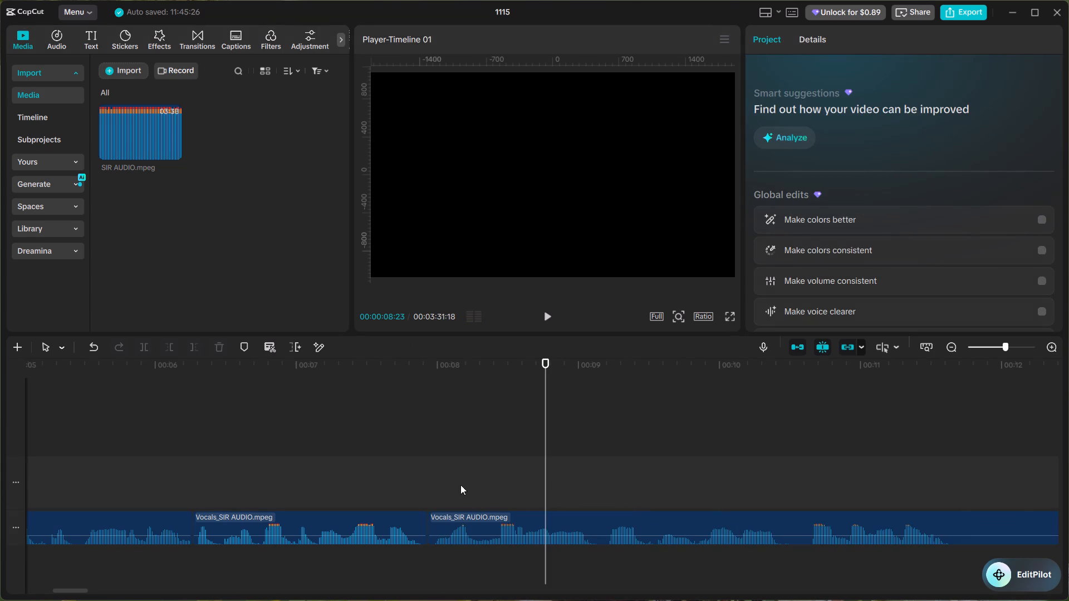
# Play onward, split the vocals at 00:00:11:19 and 00:00:13:08, delete the silent piece between the cuts and close the gap.
pyautogui.click(425, 462)
pyautogui.press('space')
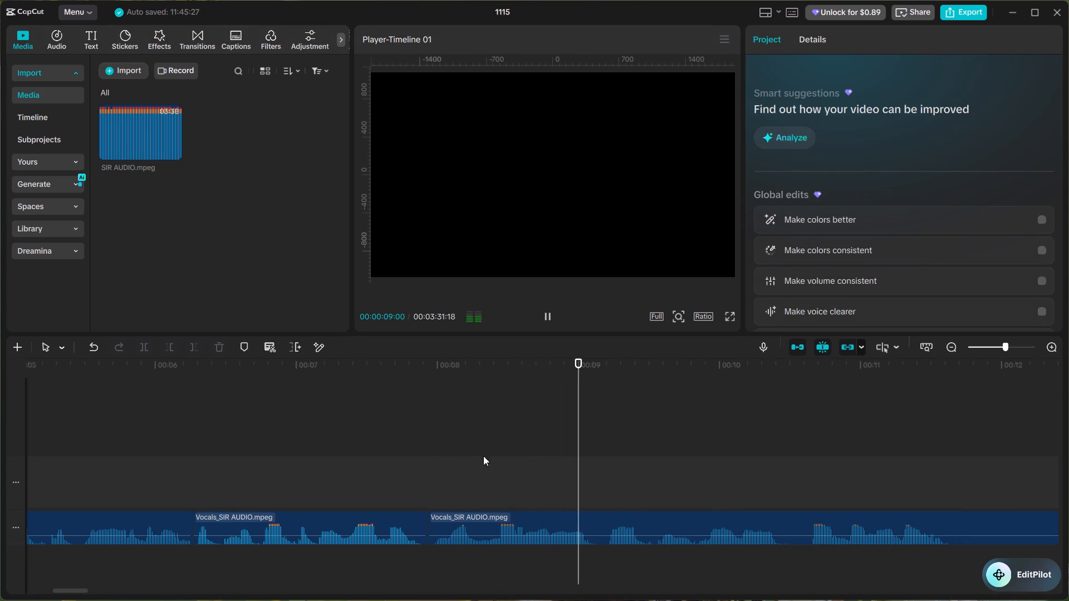
pyautogui.keyDown('alt'); pyautogui.scroll(-4, 669, 475); pyautogui.keyUp('alt')
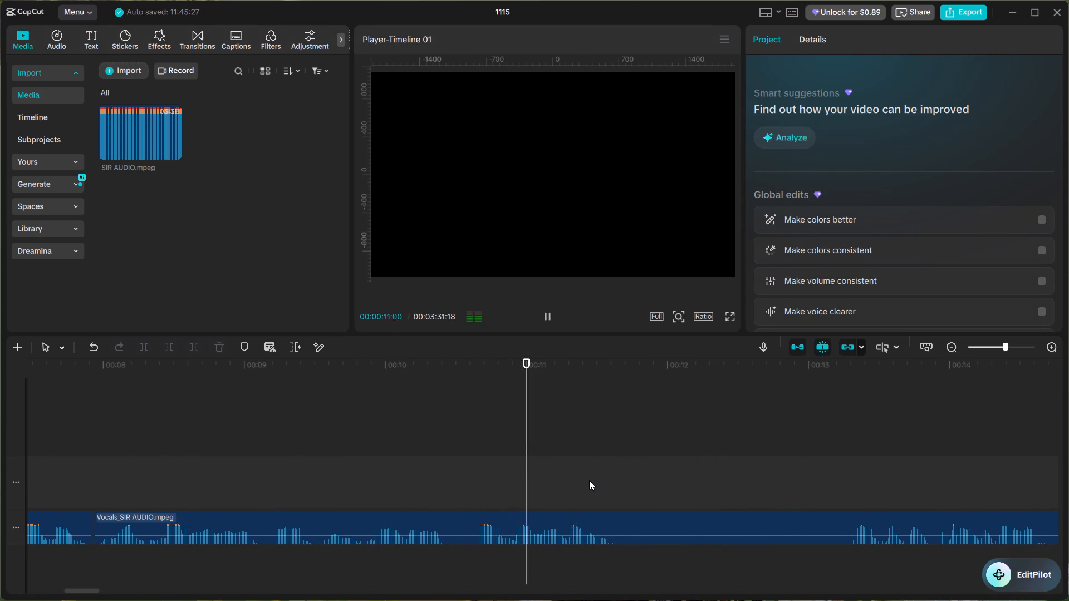
pyautogui.press('space')
pyautogui.click(612, 523)
pyautogui.hotkey('ctrl', 'b')
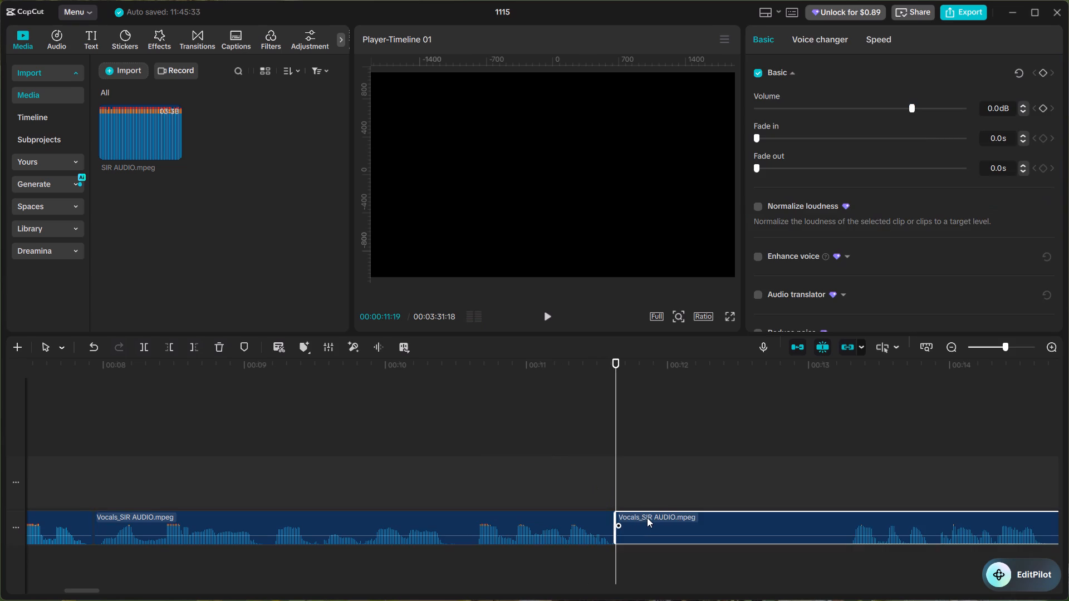
pyautogui.keyDown('alt'); pyautogui.scroll(-5, 647, 518); pyautogui.keyUp('alt')
pyautogui.press('space')
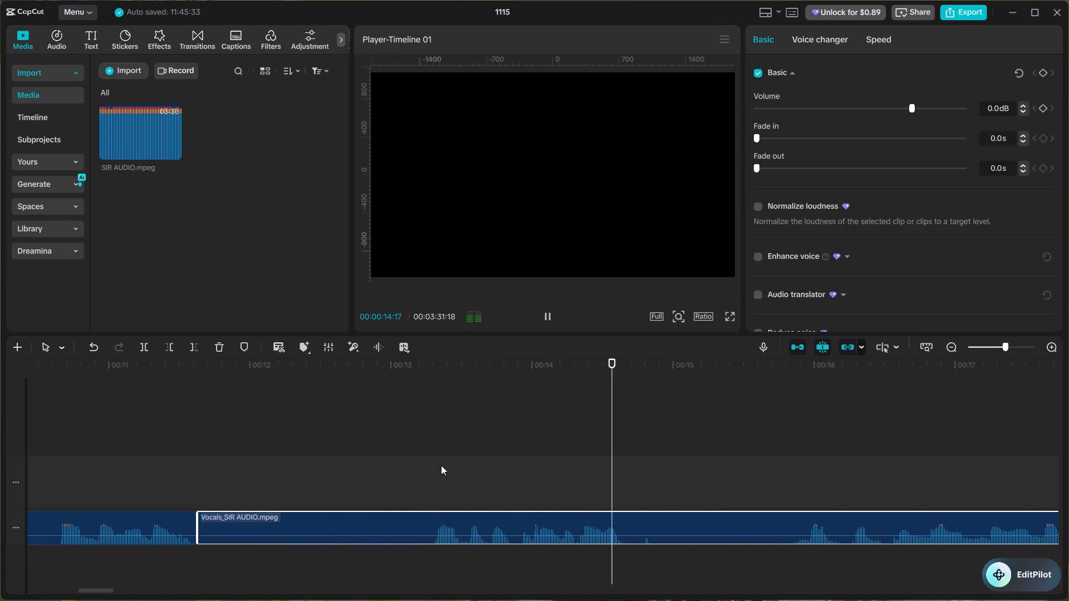
pyautogui.click(427, 475)
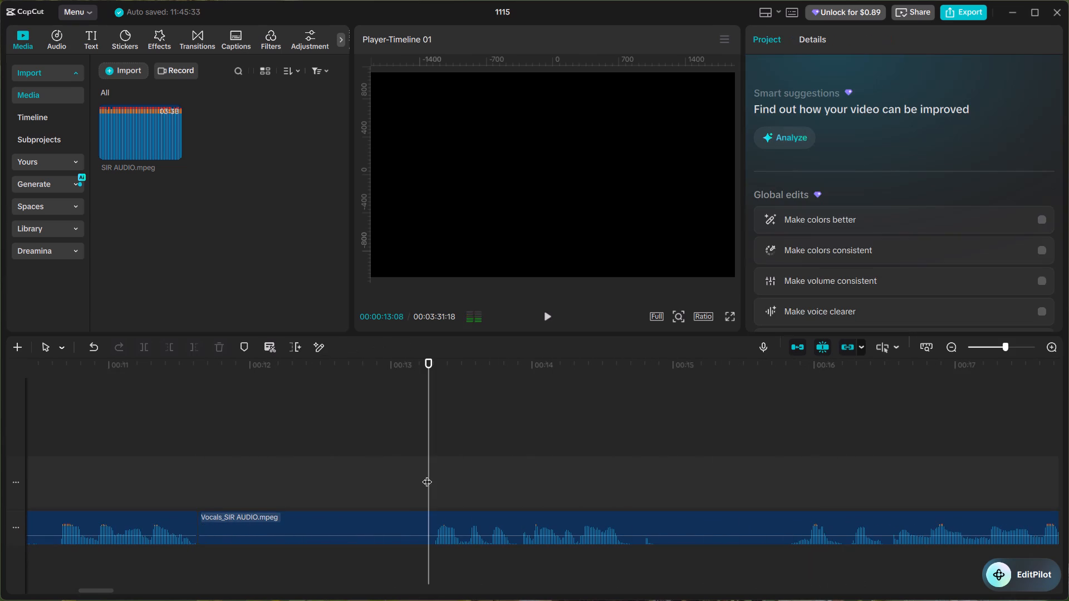
pyautogui.click(417, 522)
pyautogui.hotkey('ctrl', 'b')
pyautogui.click(390, 530)
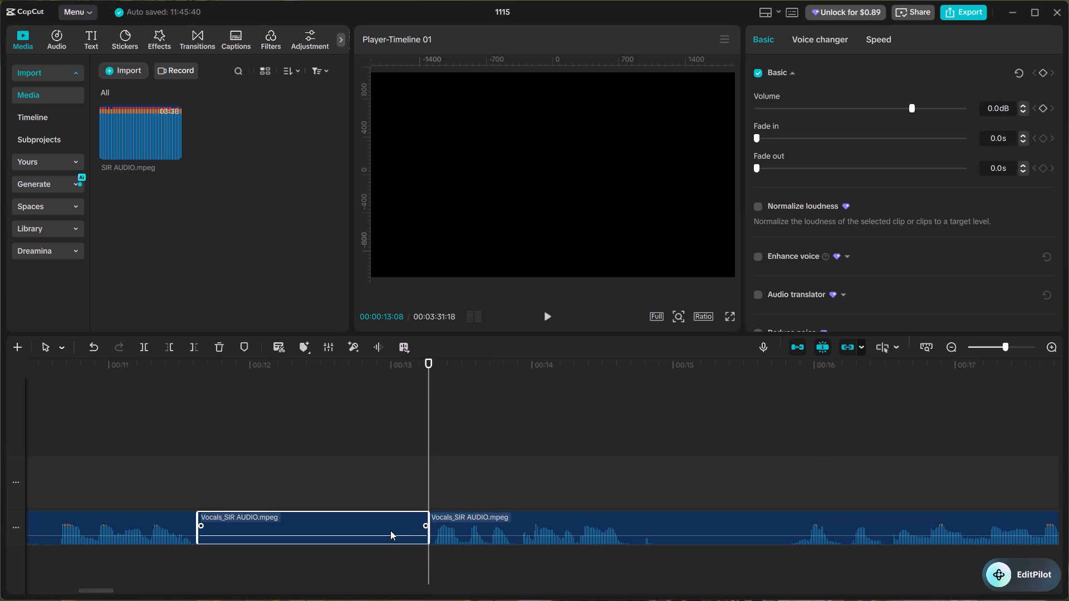
pyautogui.press('BackSpace')
pyautogui.rightClick(390, 530)
pyautogui.click(458, 476)
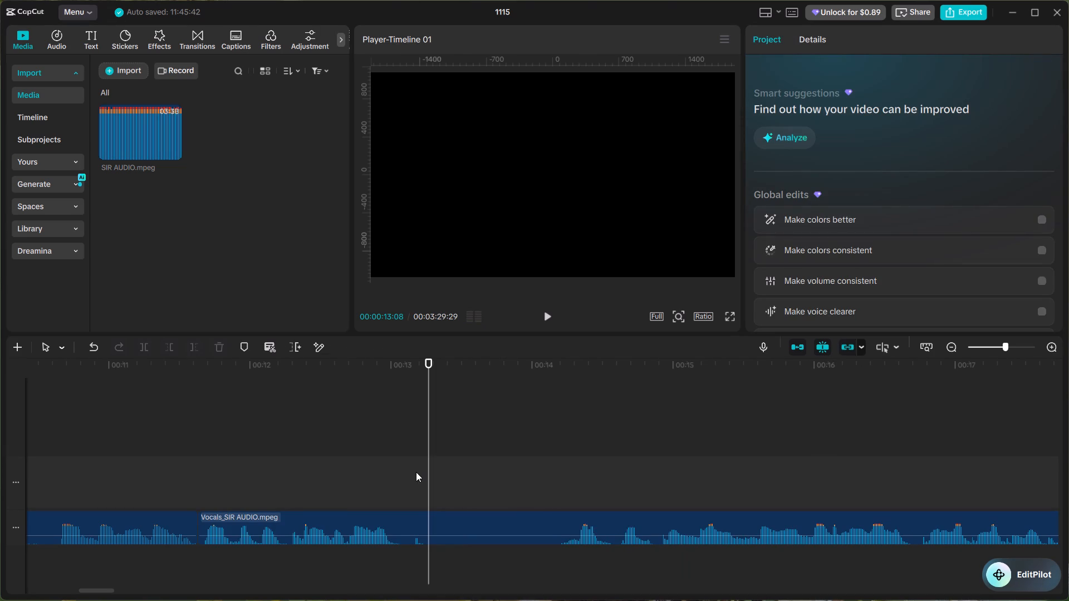
# Split the vocals at 00:00:13:03 and 00:00:14:06, delete the near-silent piece between the cuts and close the gap.
pyautogui.doubleClick(409, 472)
pyautogui.press('space')
pyautogui.doubleClick(405, 471)
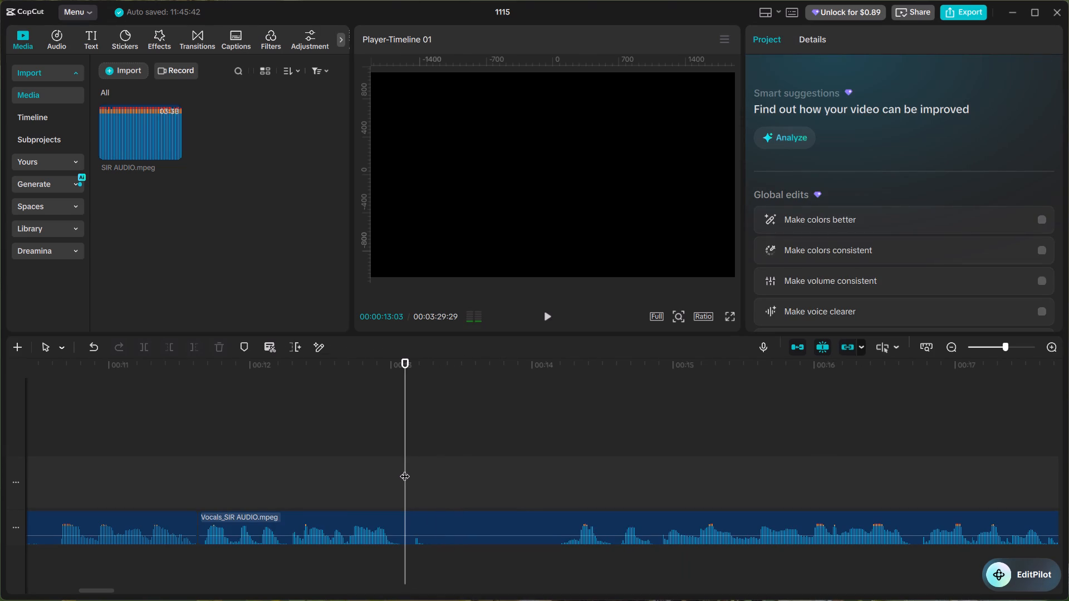
pyautogui.click(422, 526)
pyautogui.hotkey('ctrl', 'b')
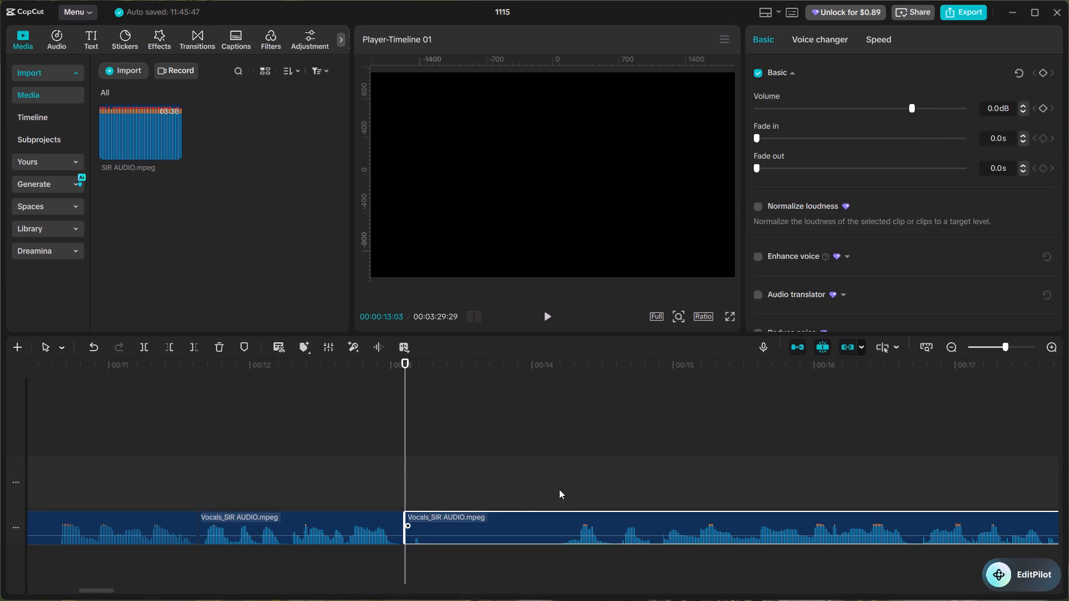
pyautogui.doubleClick(561, 469)
pyautogui.click(542, 534)
pyautogui.hotkey('ctrl', 'b')
pyautogui.click(526, 528)
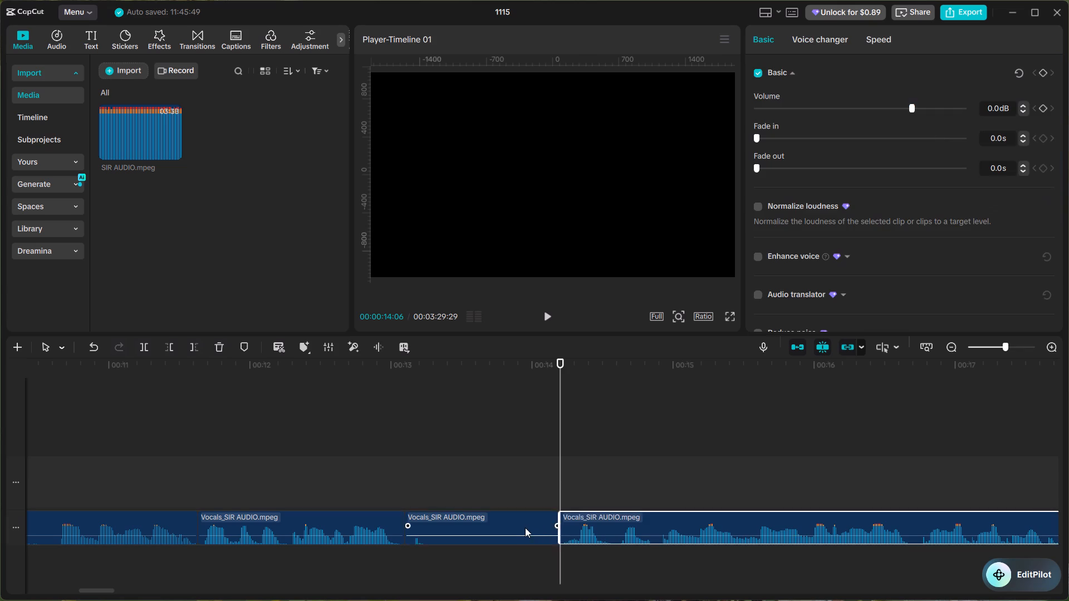
pyautogui.press('BackSpace')
pyautogui.rightClick(521, 525)
pyautogui.click(543, 482)
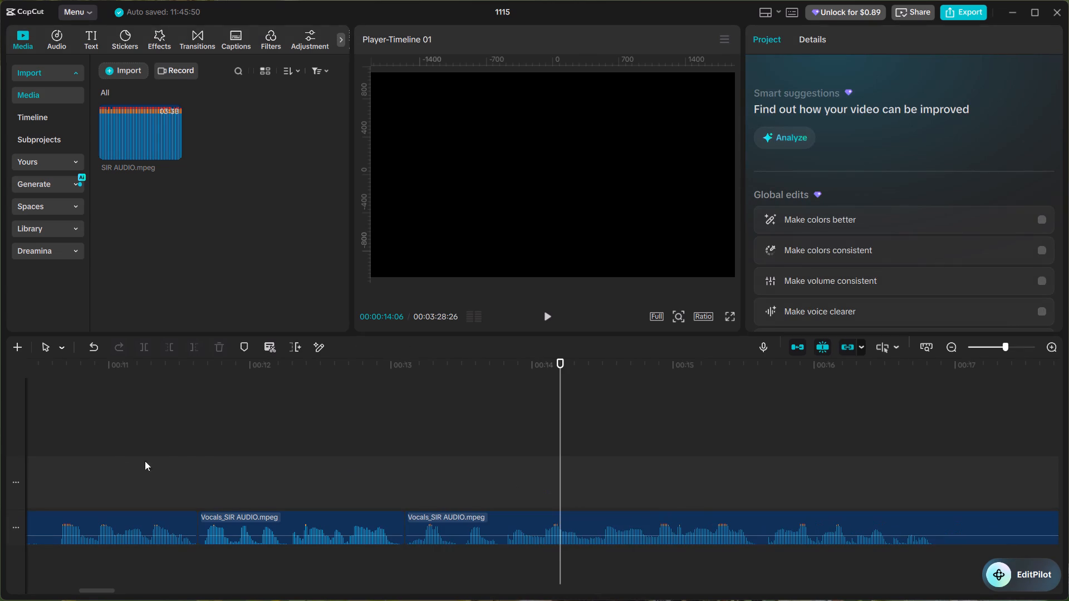
# Play back across the joined cuts, split the vocals at 00:00:16:25 and 00:00:18:09, delete the silent piece between them and close the gap.
pyautogui.click(106, 460)
pyautogui.press('space')
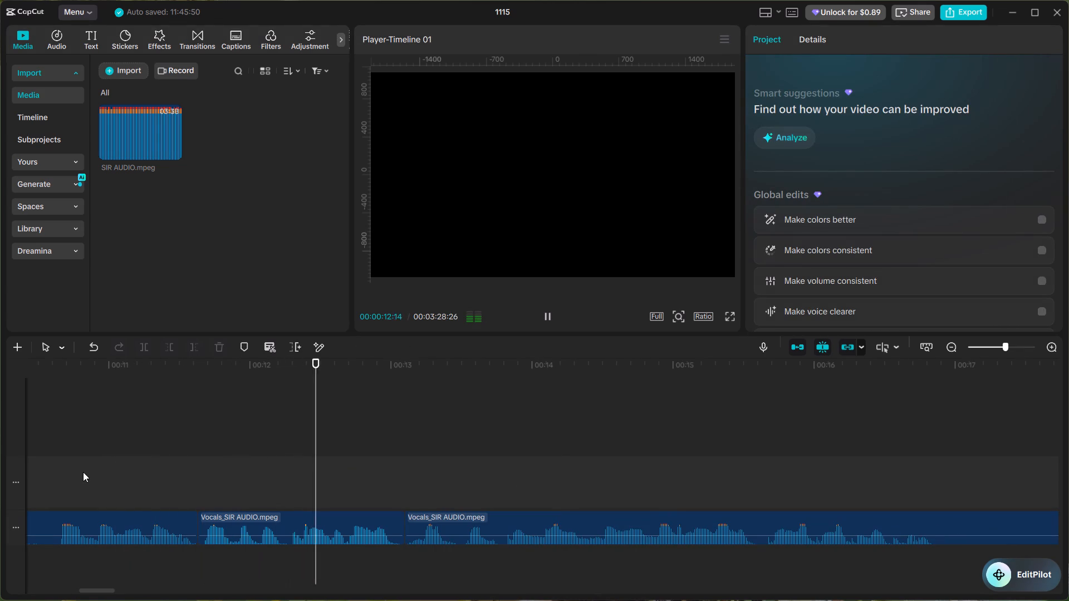
pyautogui.click(83, 472)
pyautogui.press('space')
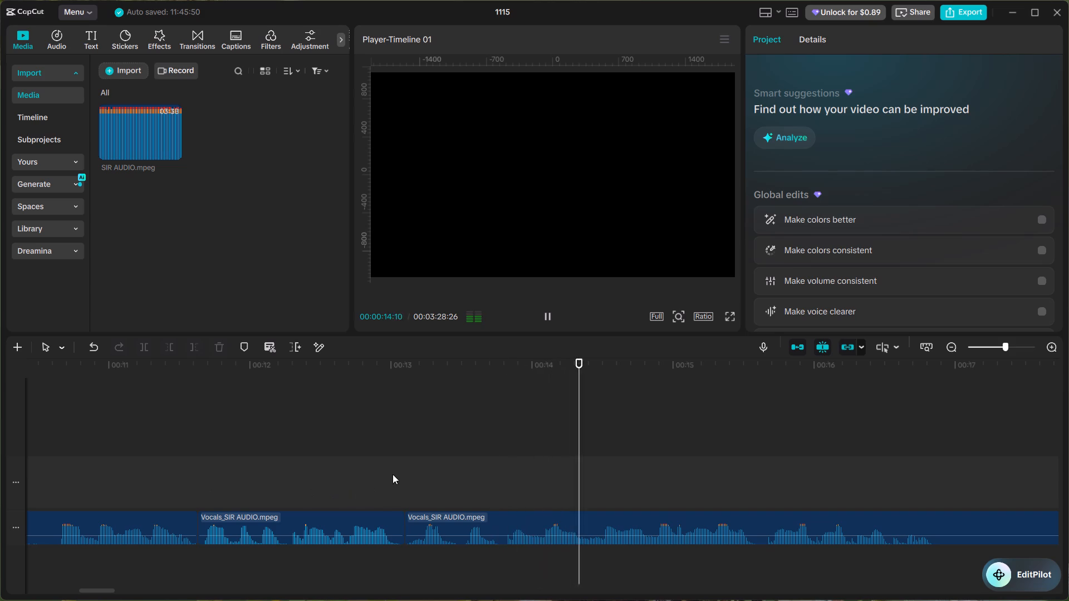
pyautogui.keyDown('alt'); pyautogui.scroll(-4, 583, 490); pyautogui.keyUp('alt')
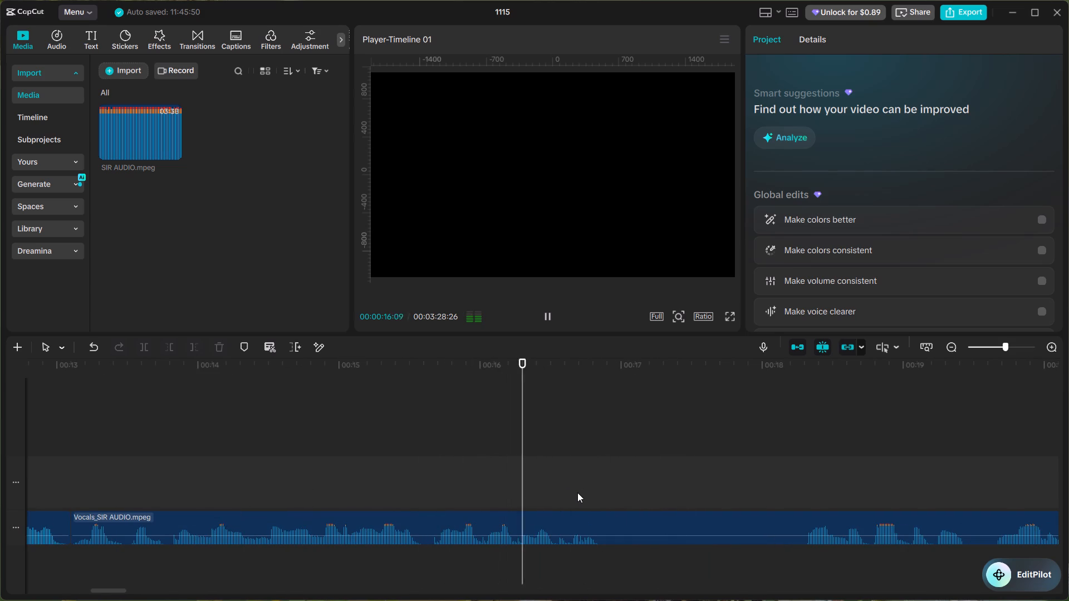
pyautogui.press('space')
pyautogui.click(606, 520)
pyautogui.hotkey('ctrl', 'b')
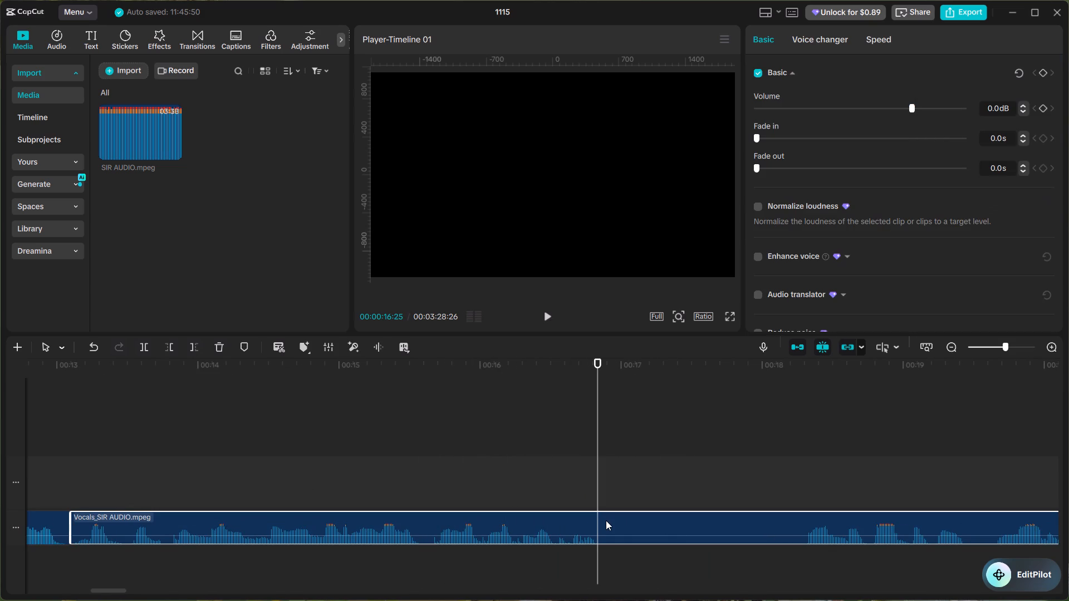
pyautogui.keyDown('alt'); pyautogui.scroll(-4, 606, 520); pyautogui.keyUp('alt')
pyautogui.click(463, 456)
pyautogui.moveTo(463, 456); pyautogui.dragTo(469, 465)
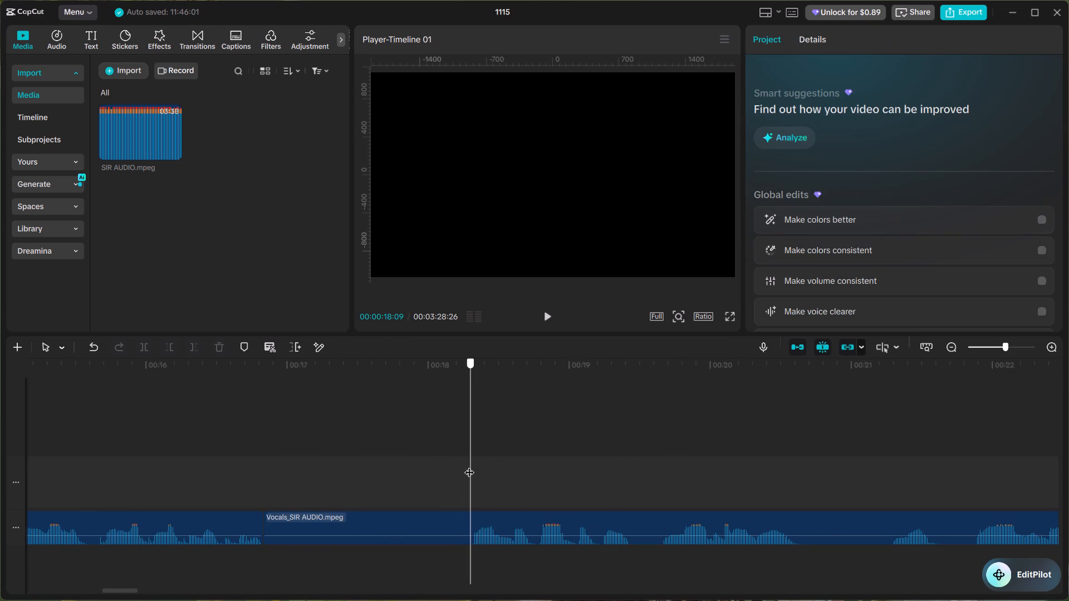
pyautogui.moveTo(469, 465); pyautogui.dragTo(469, 466)
pyautogui.click(455, 524)
pyautogui.hotkey('ctrl', 'b')
pyautogui.click(451, 524)
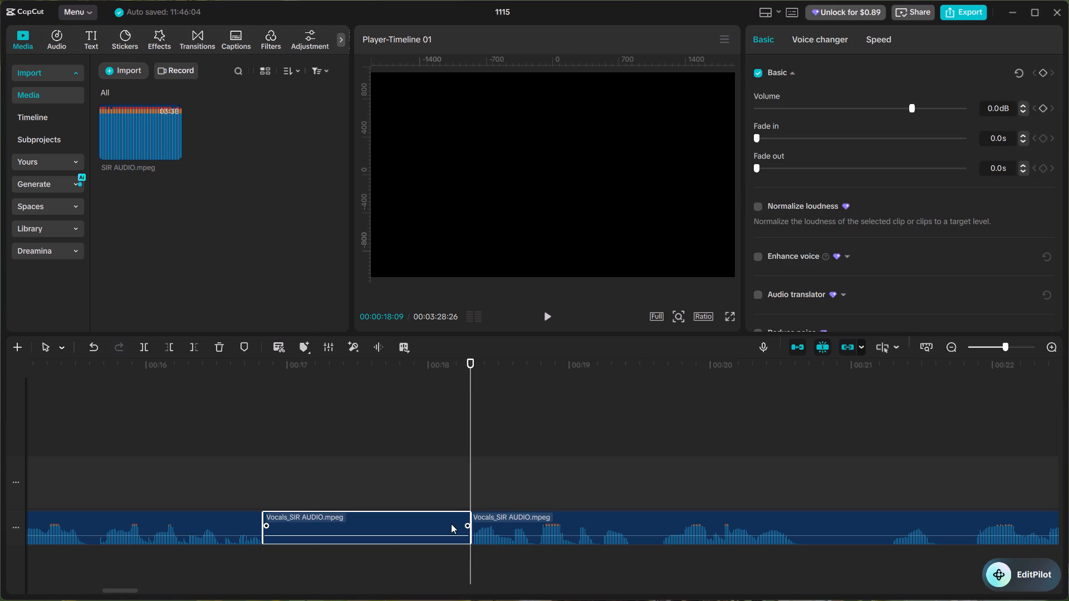
pyautogui.press('BackSpace')
pyautogui.rightClick(451, 524)
pyautogui.click(474, 486)
# Play over the new join, split the vocals at 00:00:17:29 and 00:00:18:05, delete the short silent piece between them and close the gap.
pyautogui.click(222, 450)
pyautogui.press('space')
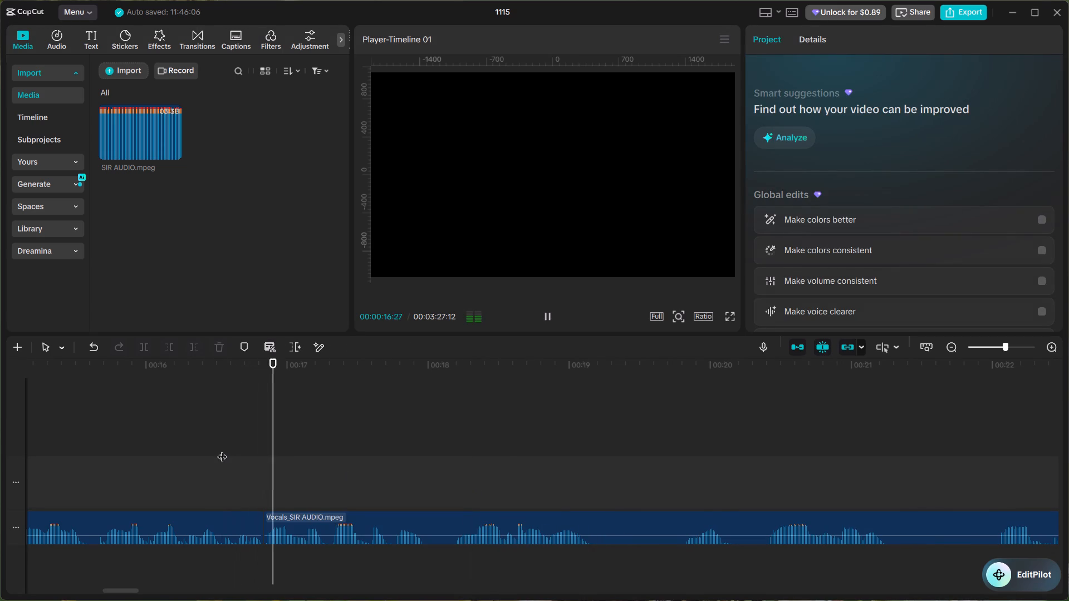
pyautogui.click(426, 469)
pyautogui.keyDown('ctrl'); pyautogui.scroll(8, 430, 473); pyautogui.keyUp('ctrl')
pyautogui.click(424, 457)
pyautogui.moveTo(424, 457); pyautogui.dragTo(418, 459)
pyautogui.click(429, 524)
pyautogui.hotkey('ctrl', 'b')
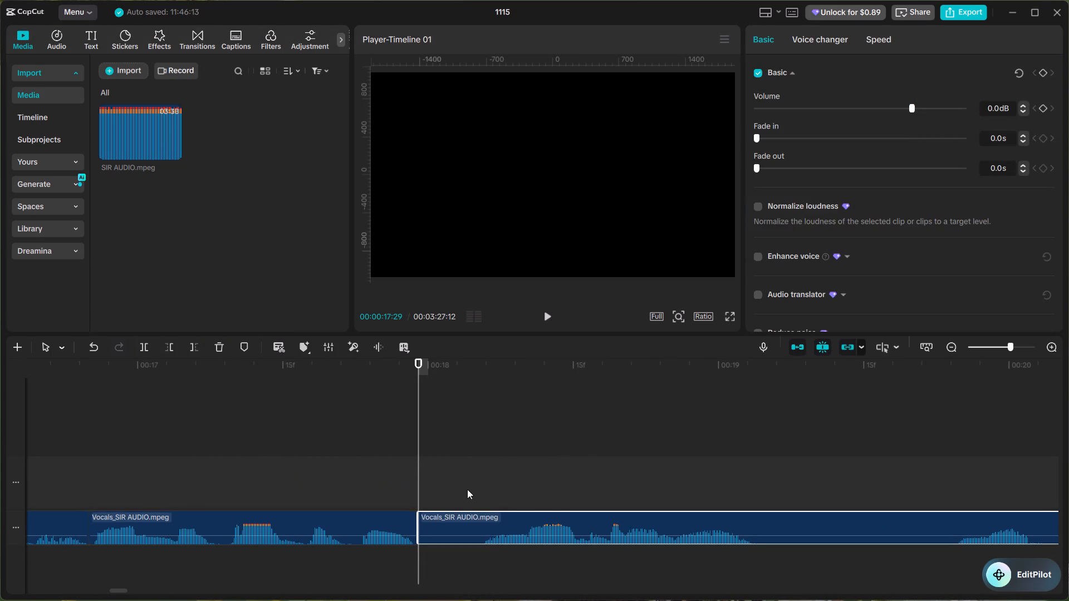
pyautogui.doubleClick(477, 463)
pyautogui.click(458, 523)
pyautogui.hotkey('ctrl', 'b')
pyautogui.click(448, 523)
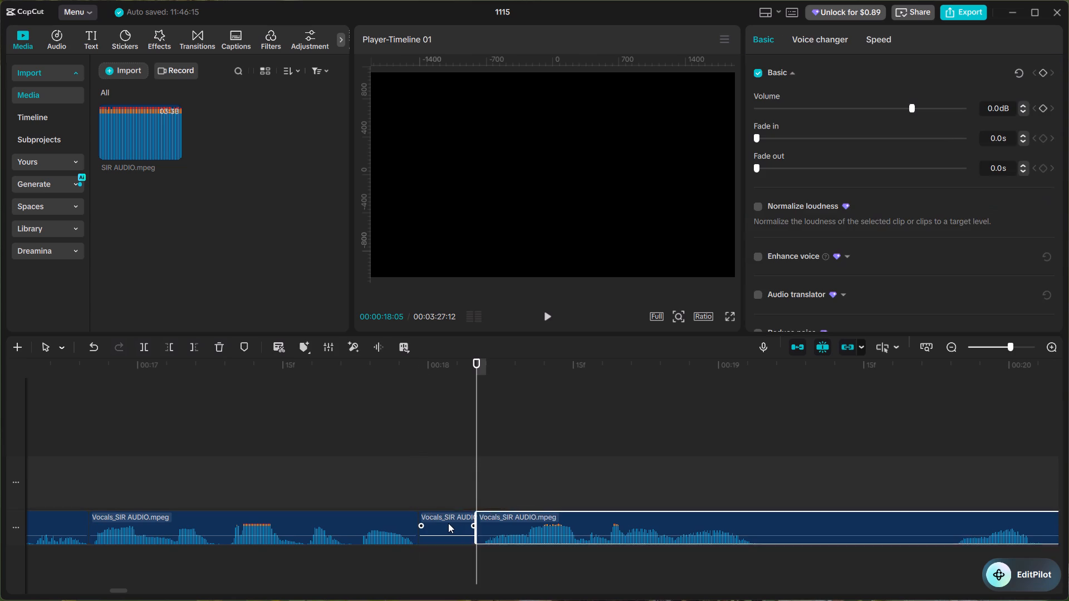
pyautogui.press('BackSpace')
pyautogui.rightClick(447, 523)
pyautogui.click(469, 491)
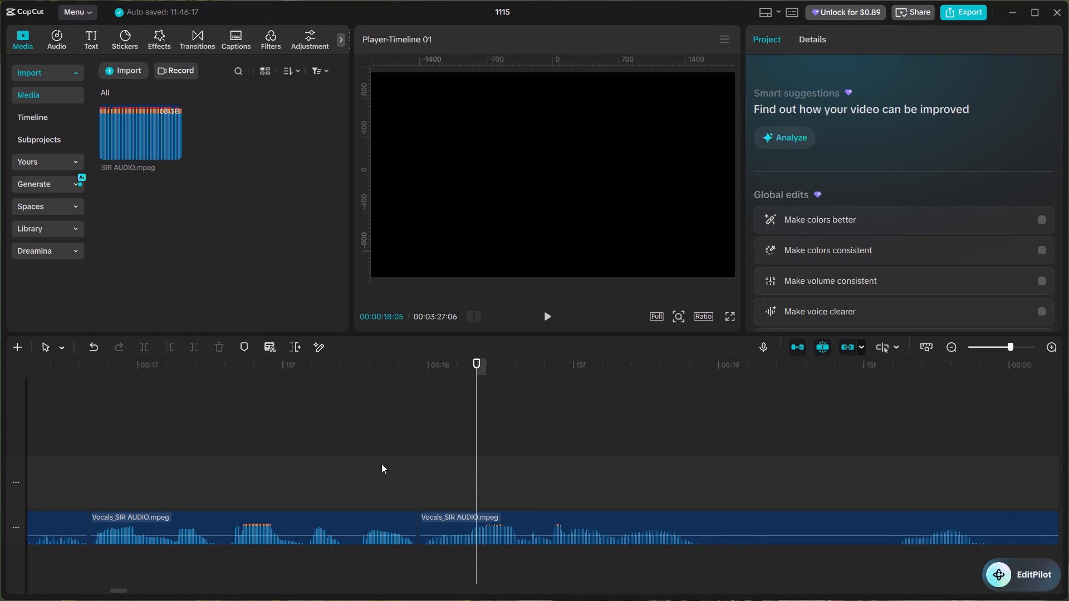
# Play over the join, split the vocals at 00:00:18:28 and 00:00:19:18, delete the silent piece between them and close the gap.
pyautogui.click(379, 463)
pyautogui.press('space')
pyautogui.click(251, 441)
pyautogui.press('space')
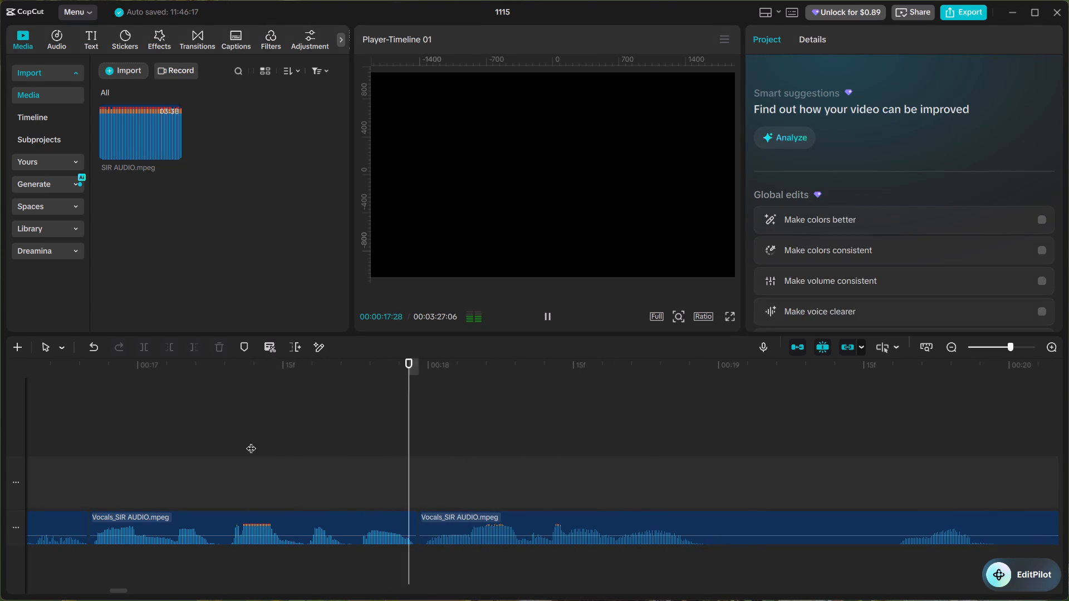
pyautogui.press('space')
pyautogui.moveTo(689, 485); pyautogui.dragTo(698, 499)
pyautogui.click(703, 528)
pyautogui.hotkey('ctrl', 'b')
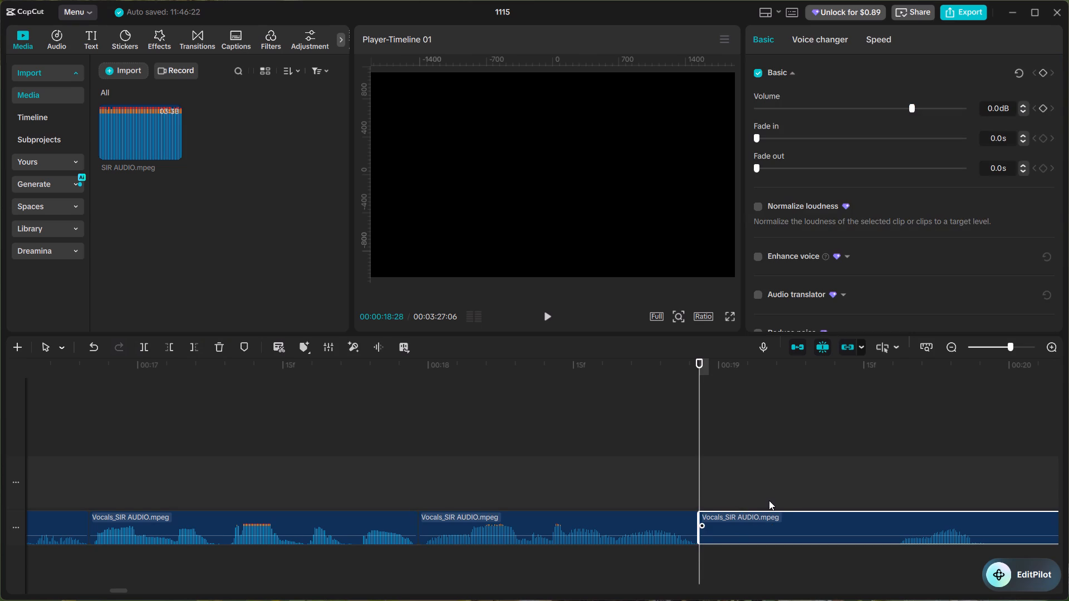
pyautogui.keyDown('alt'); pyautogui.scroll(-5, 768, 500); pyautogui.keyUp('alt')
pyautogui.click(464, 460)
pyautogui.moveTo(464, 460); pyautogui.dragTo(472, 470)
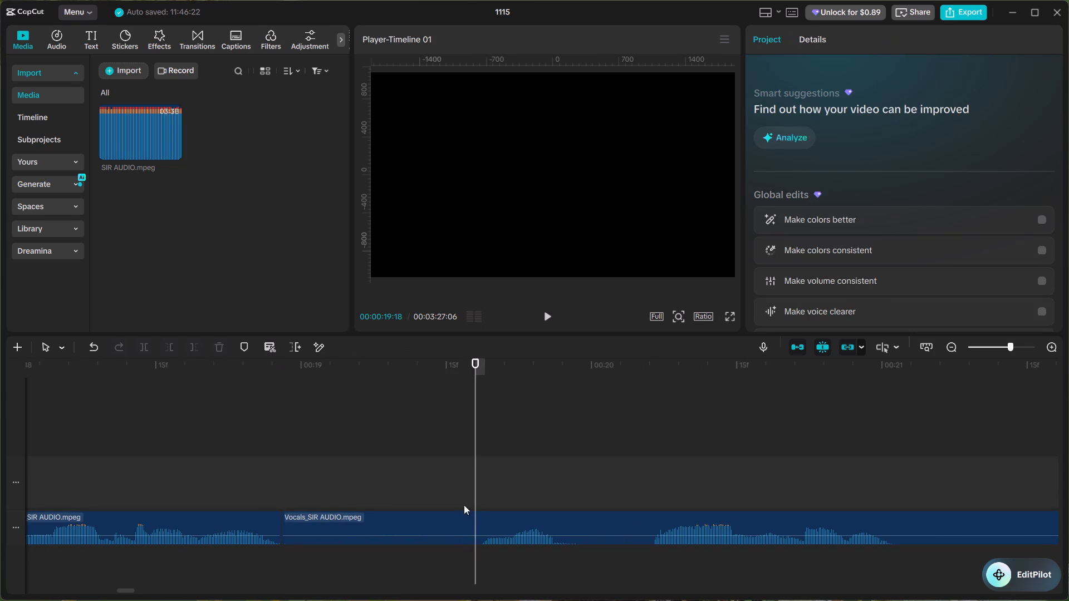
pyautogui.click(446, 522)
pyautogui.hotkey('ctrl', 'b')
pyautogui.click(434, 523)
pyautogui.press('BackSpace')
pyautogui.rightClick(404, 524)
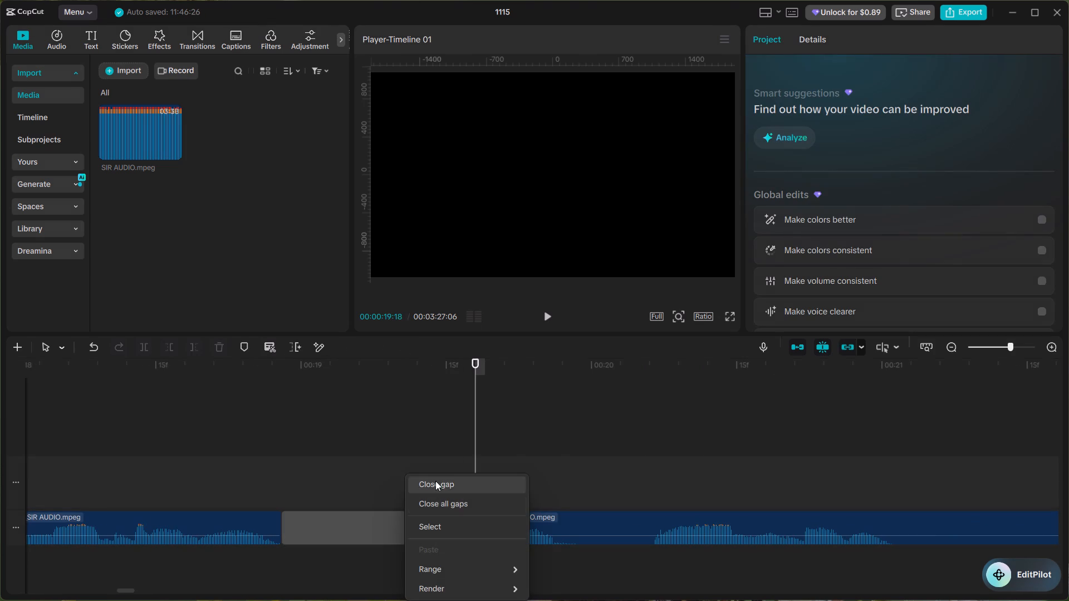
pyautogui.click(438, 483)
# Play onward, split the vocals at 00:00:19:06 and 00:00:19:16, delete the silent piece between them and close the gap.
pyautogui.click(194, 462)
pyautogui.press('space')
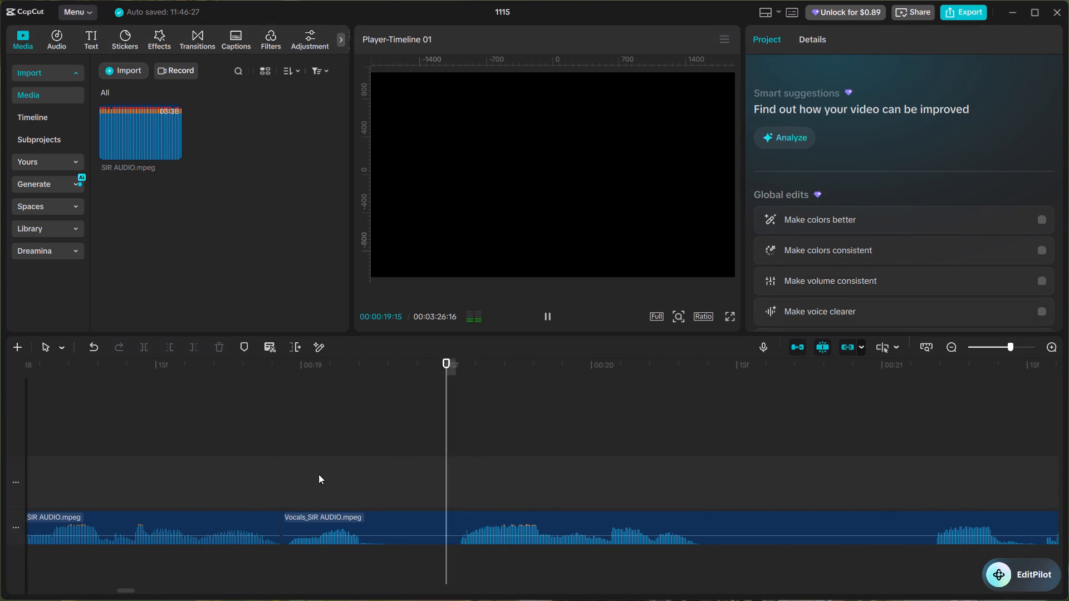
pyautogui.doubleClick(360, 467)
pyautogui.click(380, 529)
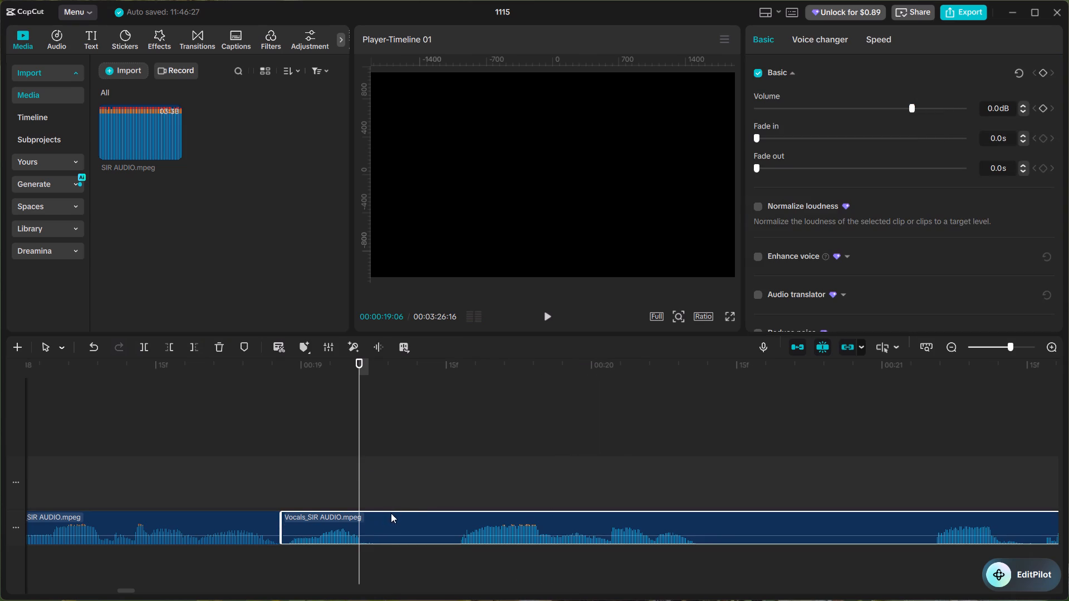
pyautogui.hotkey('ctrl', 'b')
pyautogui.click(448, 472)
pyautogui.moveTo(448, 472); pyautogui.dragTo(459, 482)
pyautogui.click(434, 525)
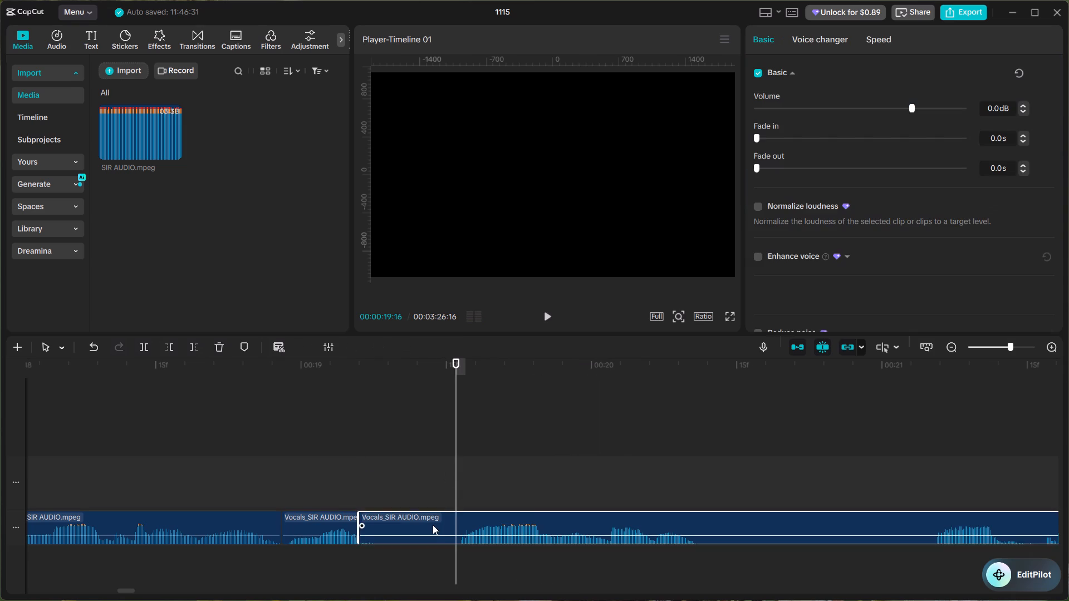
pyautogui.hotkey('ctrl', 'b')
pyautogui.click(432, 525)
pyautogui.rightClick(431, 525)
pyautogui.press('BackSpace')
pyautogui.click(410, 526)
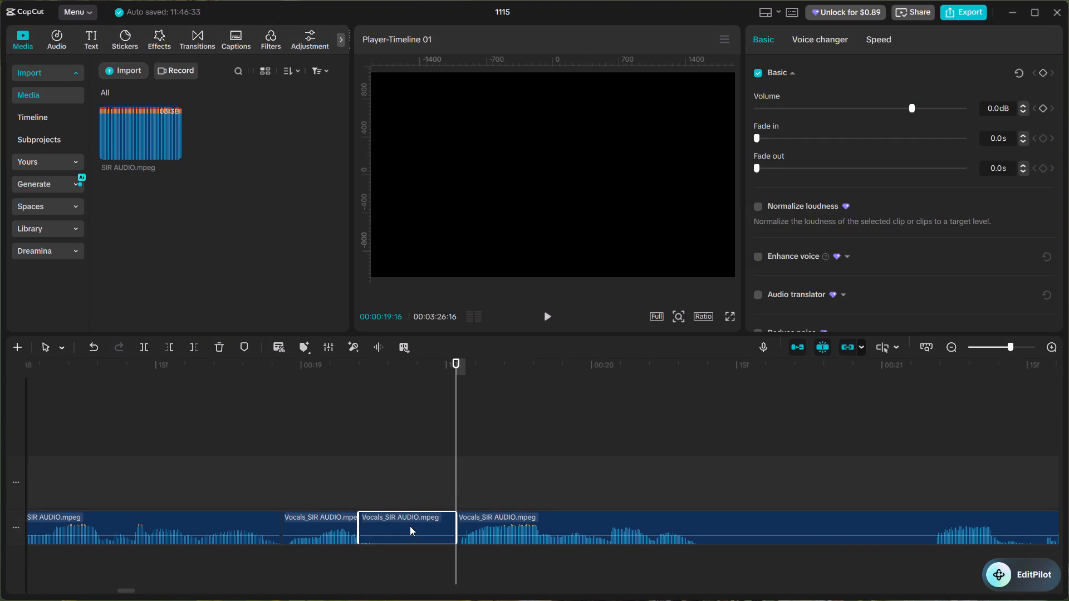
pyautogui.press('BackSpace')
pyautogui.rightClick(408, 526)
pyautogui.click(444, 482)
# Play over the last join, extend the short vocals clip's end to about 00:00:19:07 and place the following clip directly against it.
pyautogui.click(262, 460)
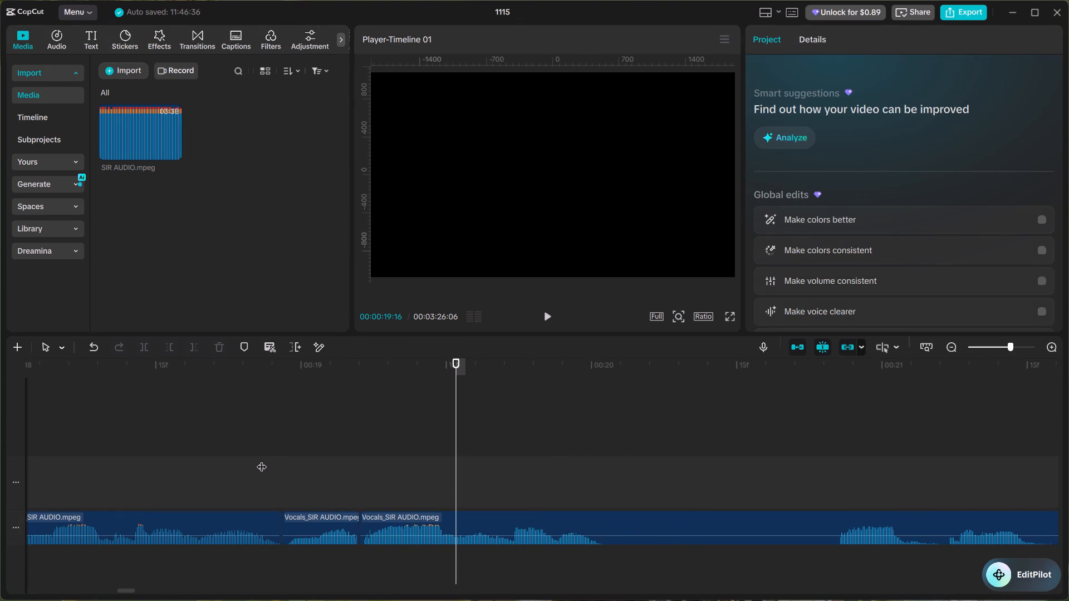
pyautogui.press('space')
pyautogui.press('space')
pyautogui.moveTo(393, 521); pyautogui.dragTo(394, 521)
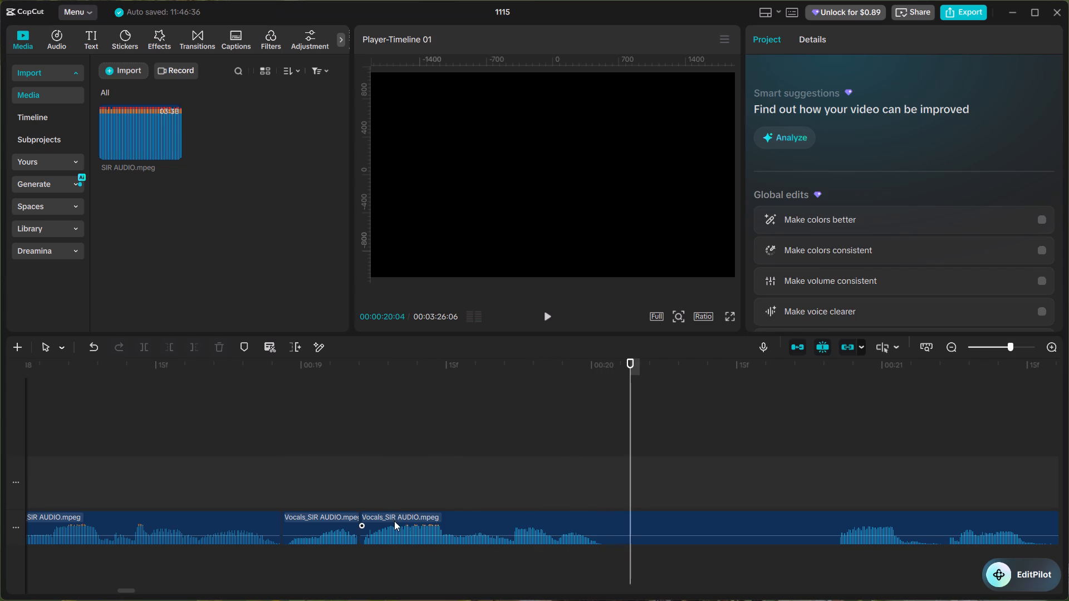
pyautogui.moveTo(394, 521); pyautogui.dragTo(442, 523)
pyautogui.moveTo(358, 515); pyautogui.dragTo(367, 518)
pyautogui.moveTo(437, 521); pyautogui.dragTo(401, 520)
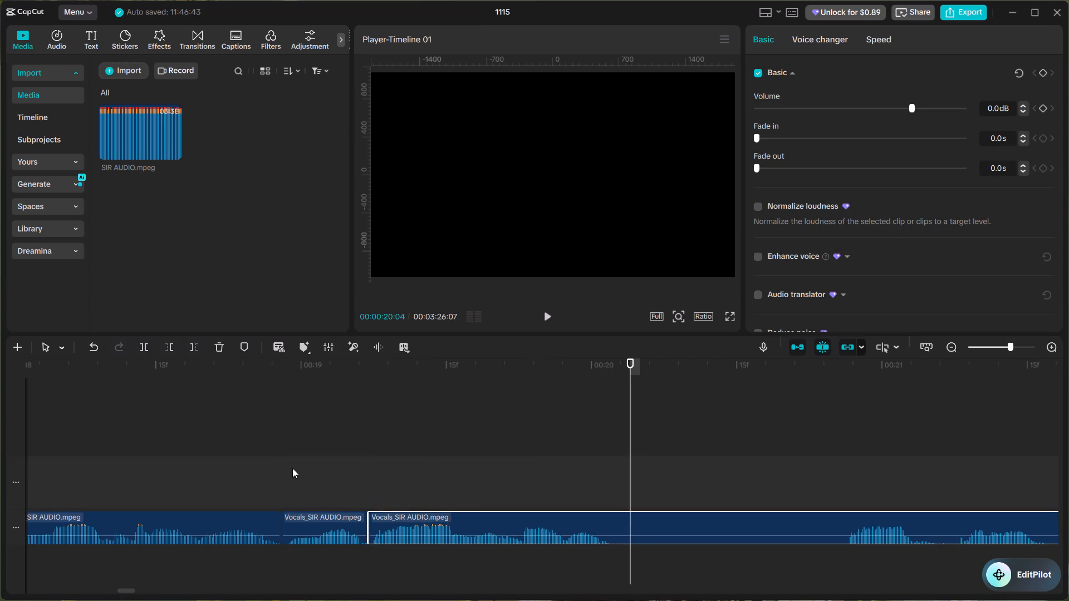
# Play onward, split the vocals at 00:00:20:02 and 00:00:20:26, delete the silent piece between them and close the gap.
pyautogui.click(237, 467)
pyautogui.press('space')
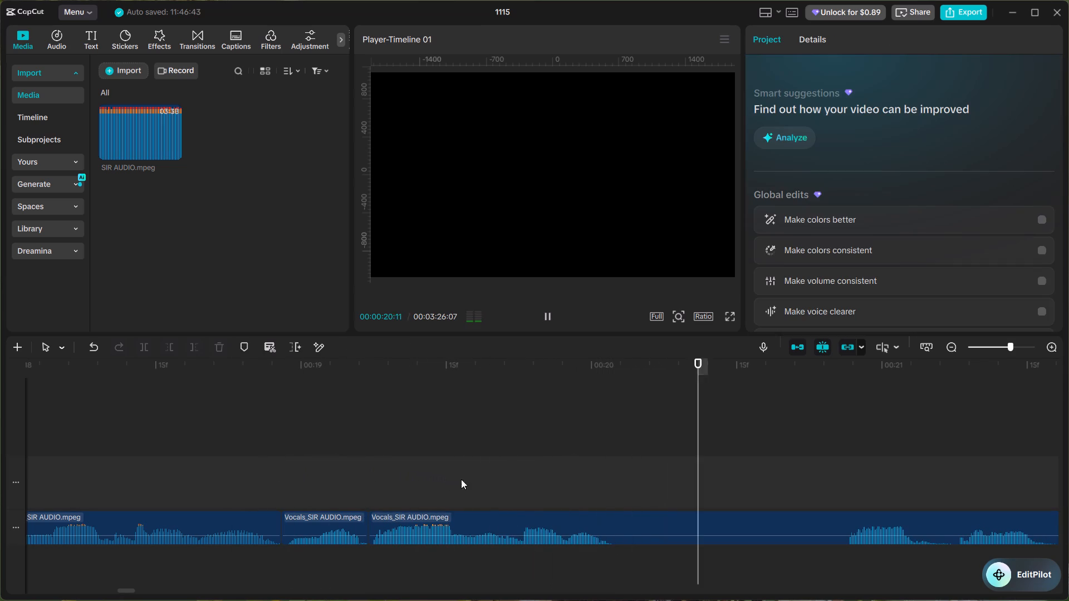
pyautogui.doubleClick(609, 474)
pyautogui.click(620, 526)
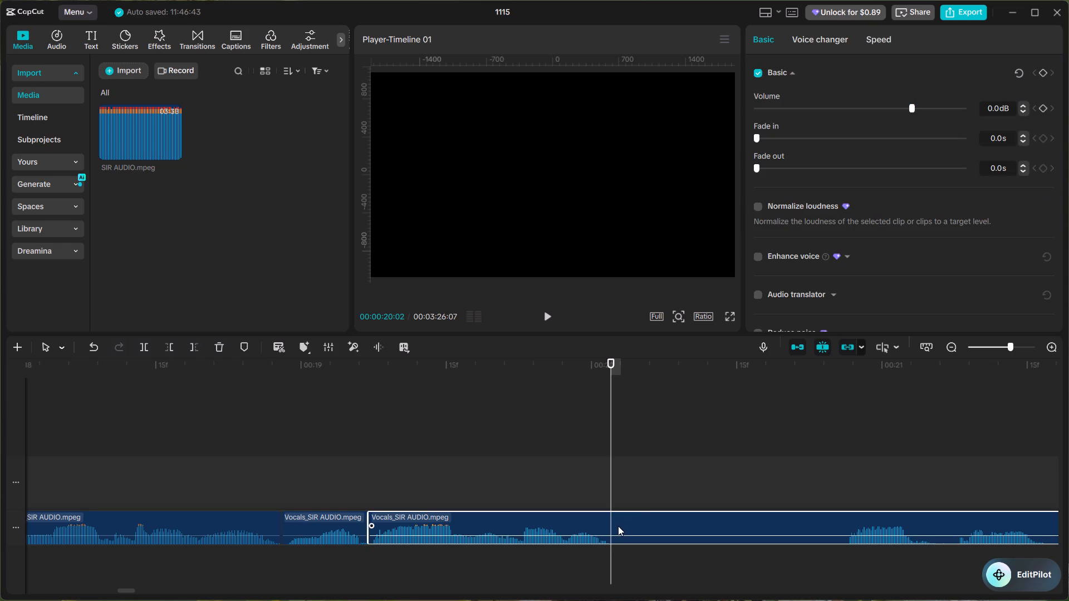
pyautogui.hotkey('ctrl', 'v')
pyautogui.hotkey('ctrl', 'b')
pyautogui.keyDown('alt'); pyautogui.scroll(-6, 676, 510); pyautogui.keyUp('alt')
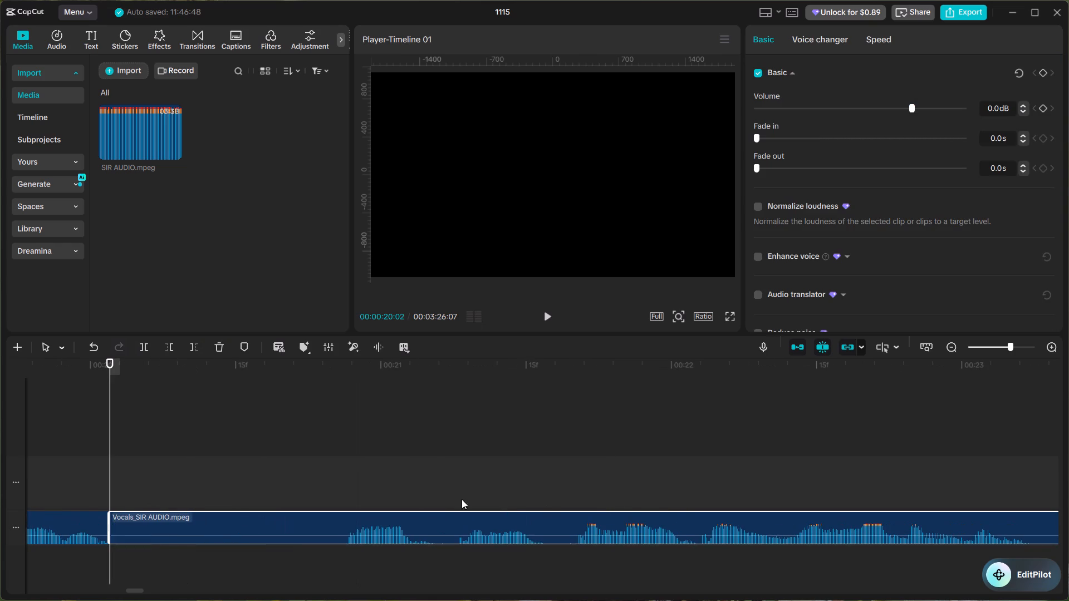
pyautogui.click(349, 463)
pyautogui.moveTo(349, 463); pyautogui.dragTo(341, 463)
pyautogui.click(331, 516)
pyautogui.hotkey('ctrl', 'b')
pyautogui.click(325, 518)
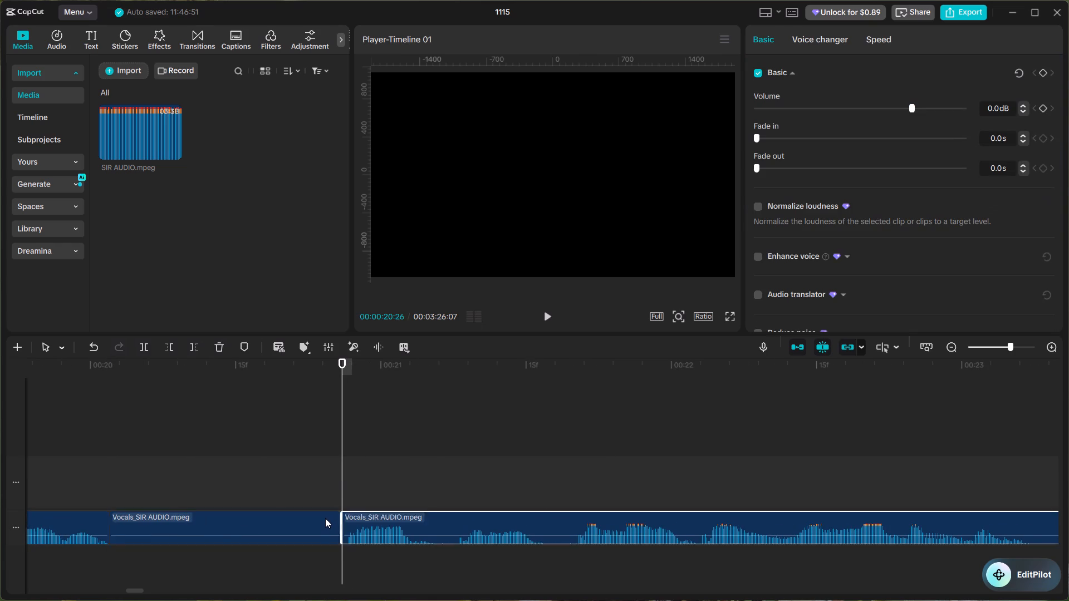
pyautogui.press('BackSpace')
pyautogui.rightClick(325, 518)
pyautogui.click(350, 482)
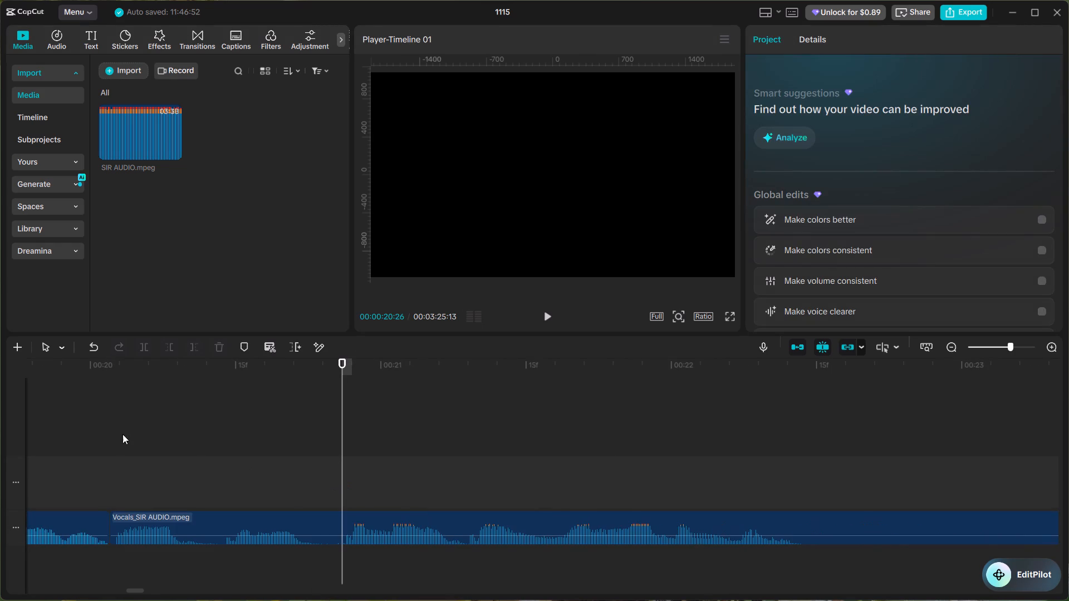
# Play over the new join and split the vocals at 00:00:22:14, where the speech ends.
pyautogui.click(115, 434)
pyautogui.press('space')
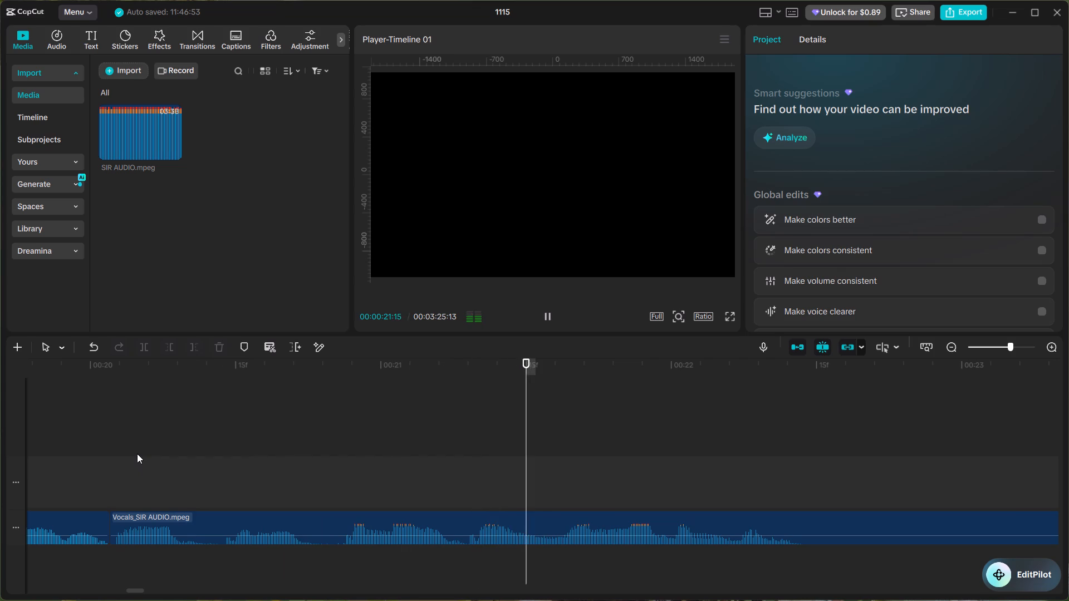
pyautogui.press('space')
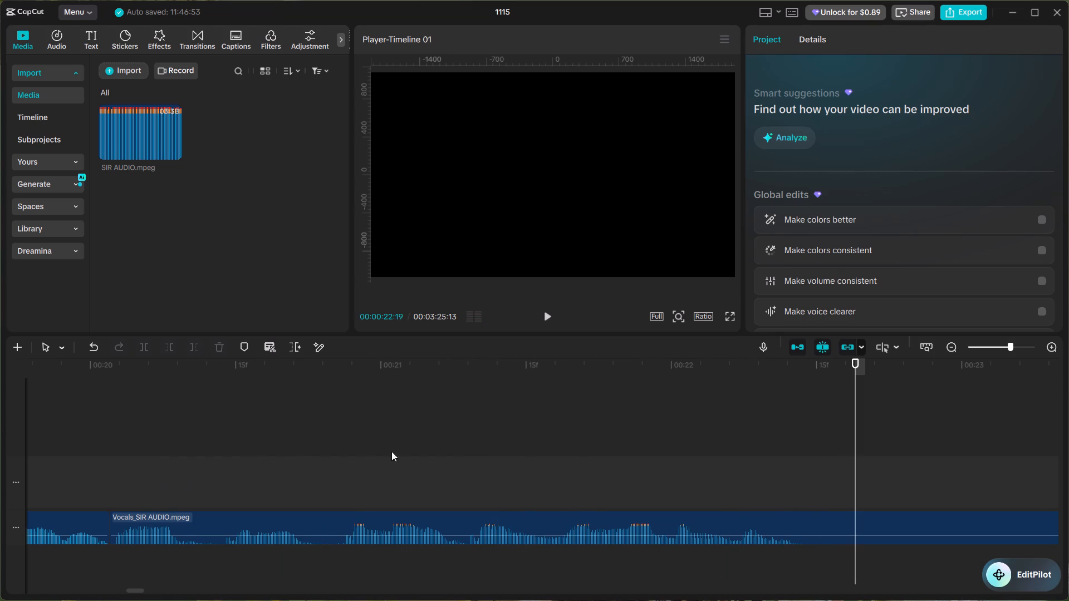
pyautogui.keyDown('alt'); pyautogui.scroll(-3, 645, 481); pyautogui.keyUp('alt')
pyautogui.click(542, 470)
pyautogui.moveTo(542, 469); pyautogui.dragTo(556, 481)
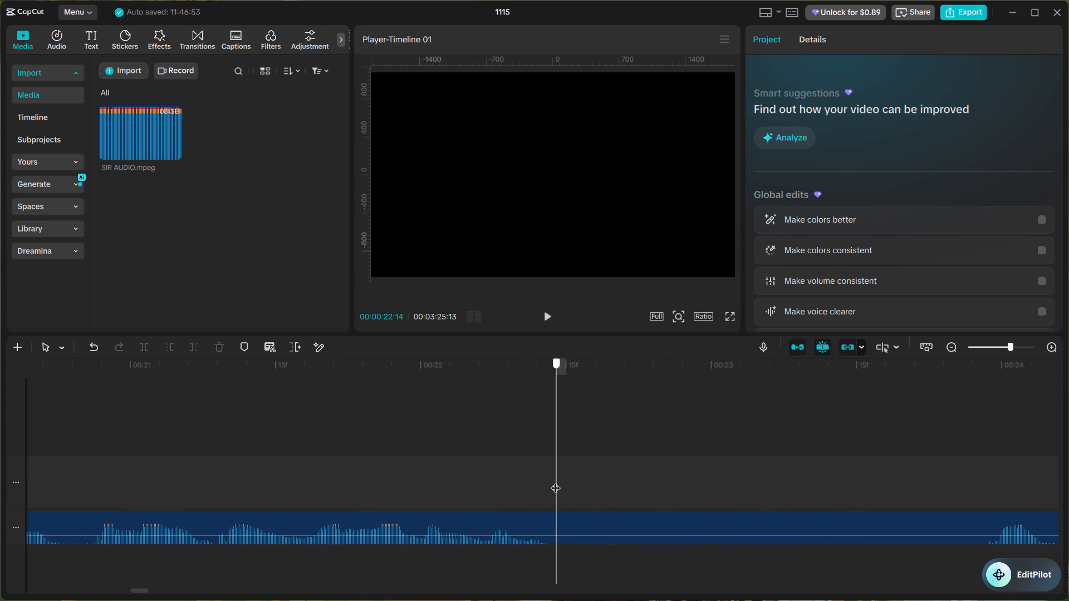
pyautogui.moveTo(556, 481); pyautogui.dragTo(556, 482)
pyautogui.click(588, 526)
pyautogui.hotkey('ctrl', 'b')
# Play through the pause, split the vocals at 00:00:23:28 before the next speech, delete the silent piece and close the gap.
pyautogui.press('space')
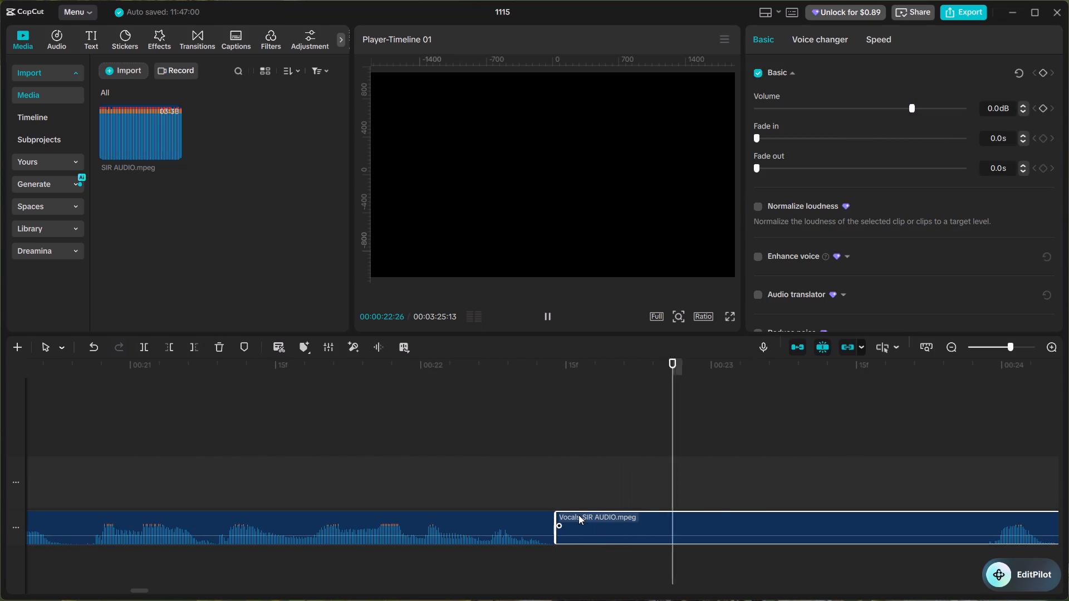
pyautogui.press('space')
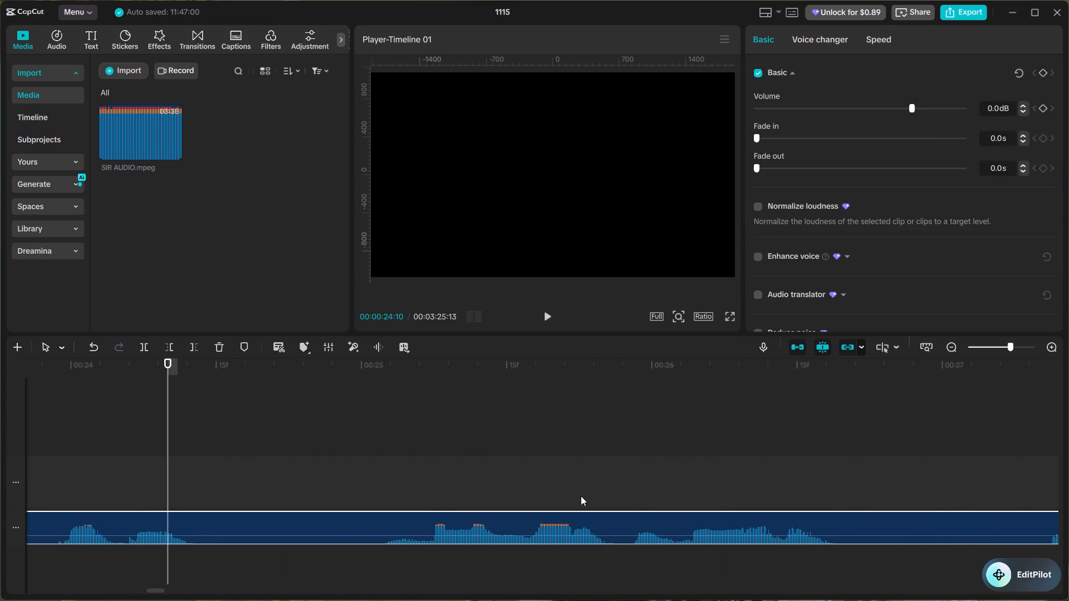
pyautogui.keyDown('alt'); pyautogui.scroll(3, 222, 472); pyautogui.keyUp('alt')
pyautogui.keyDown('alt'); pyautogui.scroll(2, 282, 477); pyautogui.keyUp('alt')
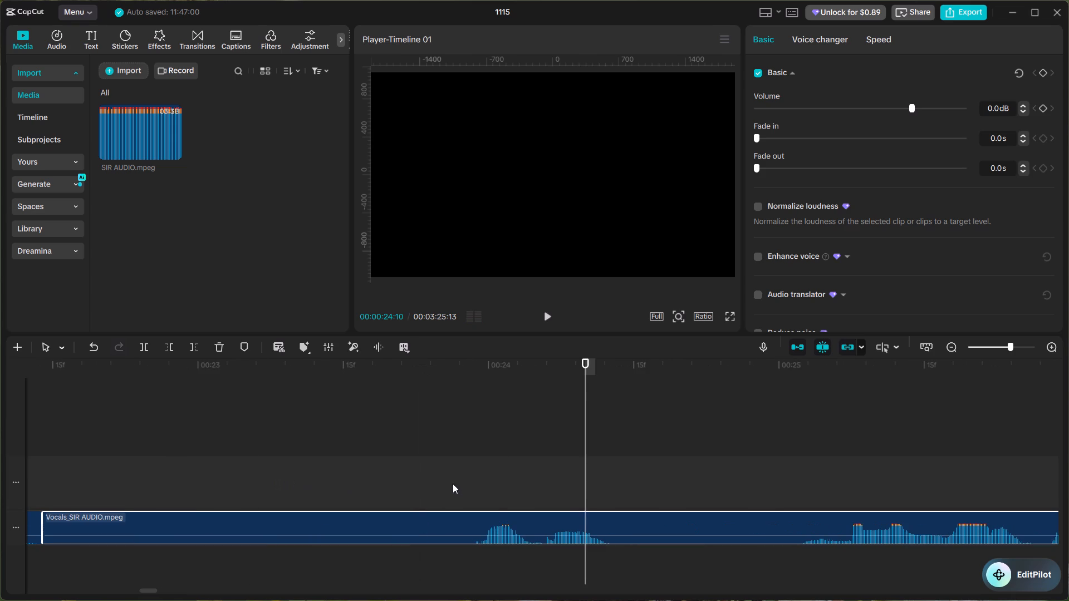
pyautogui.click(480, 475)
pyautogui.moveTo(480, 475); pyautogui.dragTo(473, 476)
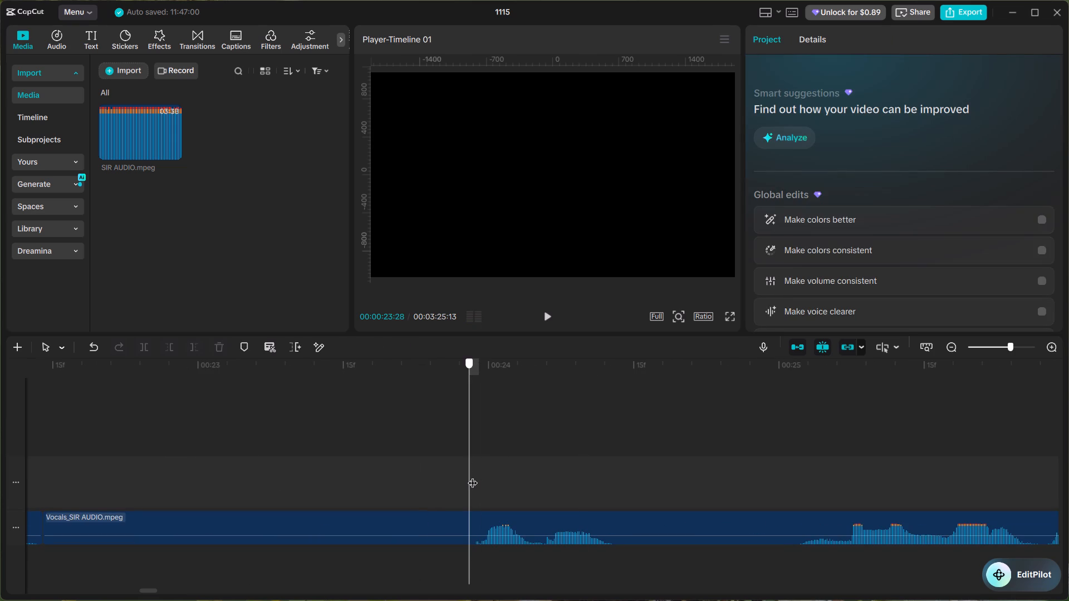
pyautogui.moveTo(473, 476); pyautogui.dragTo(473, 476)
pyautogui.click(472, 525)
pyautogui.hotkey('ctrl', 'v')
pyautogui.click(396, 521)
pyautogui.hotkey('ctrl', 'b')
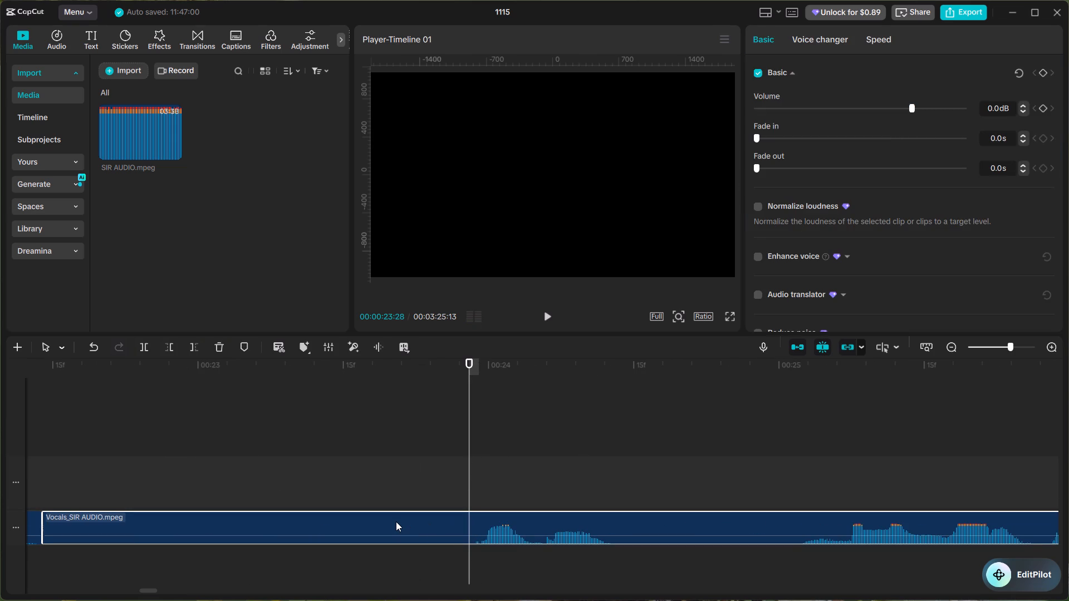
pyautogui.click(396, 521)
pyautogui.press('BackSpace')
pyautogui.rightClick(393, 521)
pyautogui.click(410, 484)
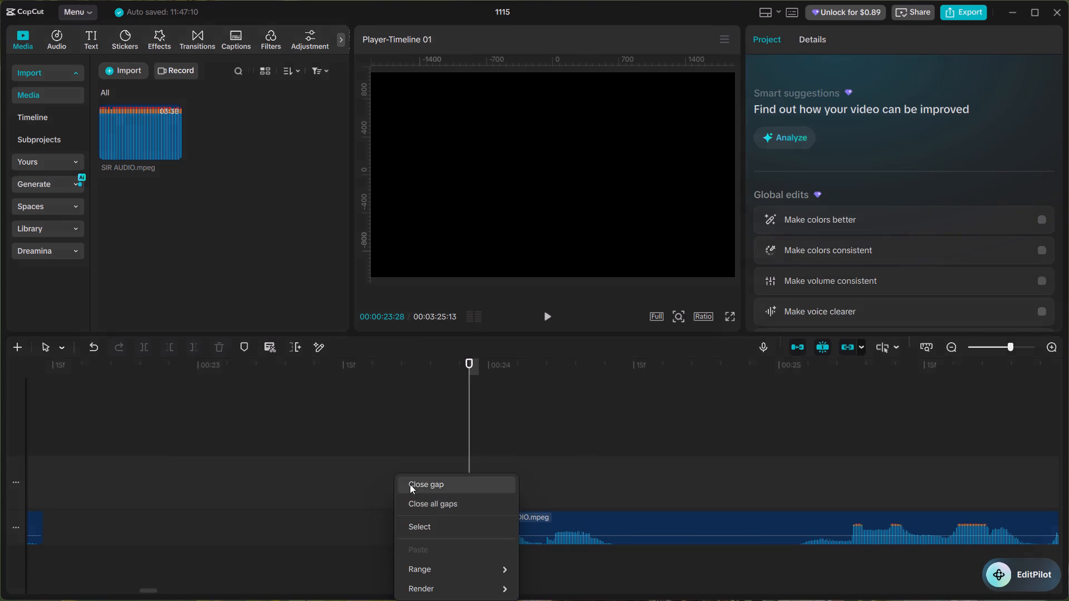
# Play over the new join and split the vocals at 00:00:22:29, after the short phrase.
pyautogui.keyDown('alt'); pyautogui.scroll(3, 175, 486); pyautogui.keyUp('alt')
pyautogui.click(279, 459)
pyautogui.moveTo(279, 459); pyautogui.dragTo(293, 471)
pyautogui.press('space')
pyautogui.click(428, 460)
pyautogui.moveTo(428, 460); pyautogui.dragTo(440, 475)
pyautogui.click(454, 518)
pyautogui.hotkey('ctrl', 'b')
# Split the vocals at 00:00:23:18 before the next speech, delete the silent piece in front of it and close the gap.
pyautogui.keyDown('alt'); pyautogui.scroll(-2, 539, 474); pyautogui.keyUp('alt')
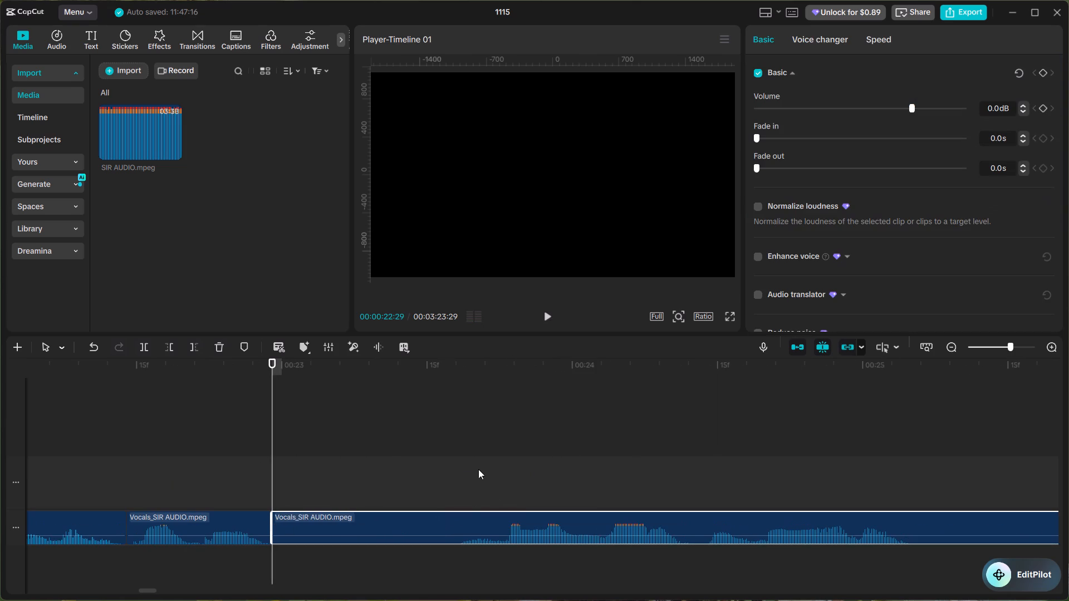
pyautogui.click(441, 455)
pyautogui.moveTo(441, 455); pyautogui.dragTo(453, 473)
pyautogui.click(454, 521)
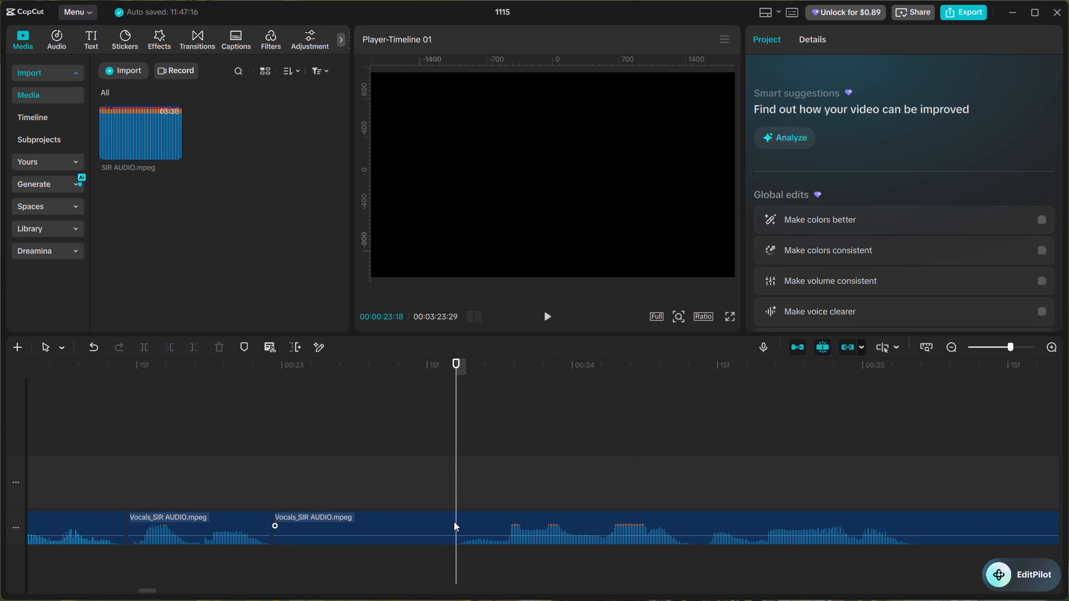
pyautogui.hotkey('ctrl', 'v')
pyautogui.click(433, 524)
pyautogui.hotkey('ctrl', 'b')
pyautogui.click(432, 525)
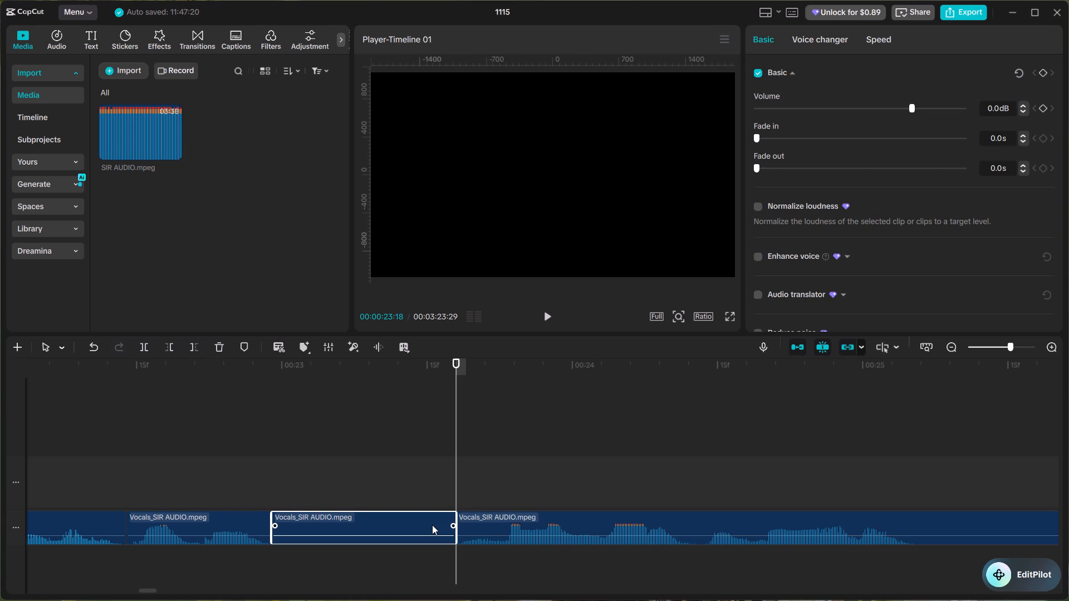
pyautogui.press('BackSpace')
pyautogui.rightClick(432, 525)
pyautogui.click(452, 484)
# Play over the last join and split the vocals at 00:00:24:17, where the speech ends.
pyautogui.click(248, 463)
pyautogui.press('space')
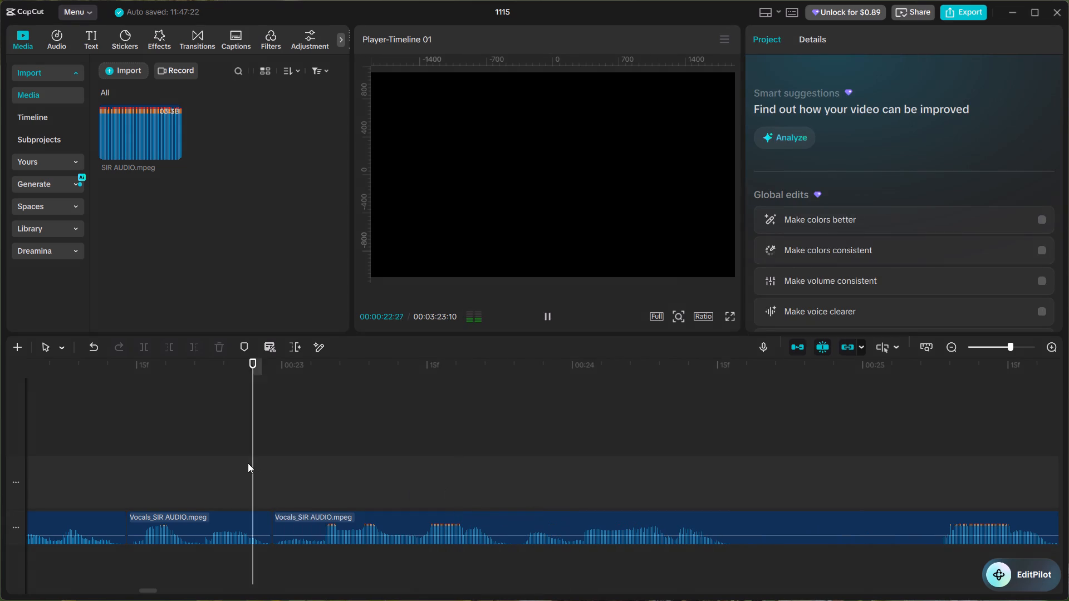
pyautogui.click(153, 462)
pyautogui.press('space')
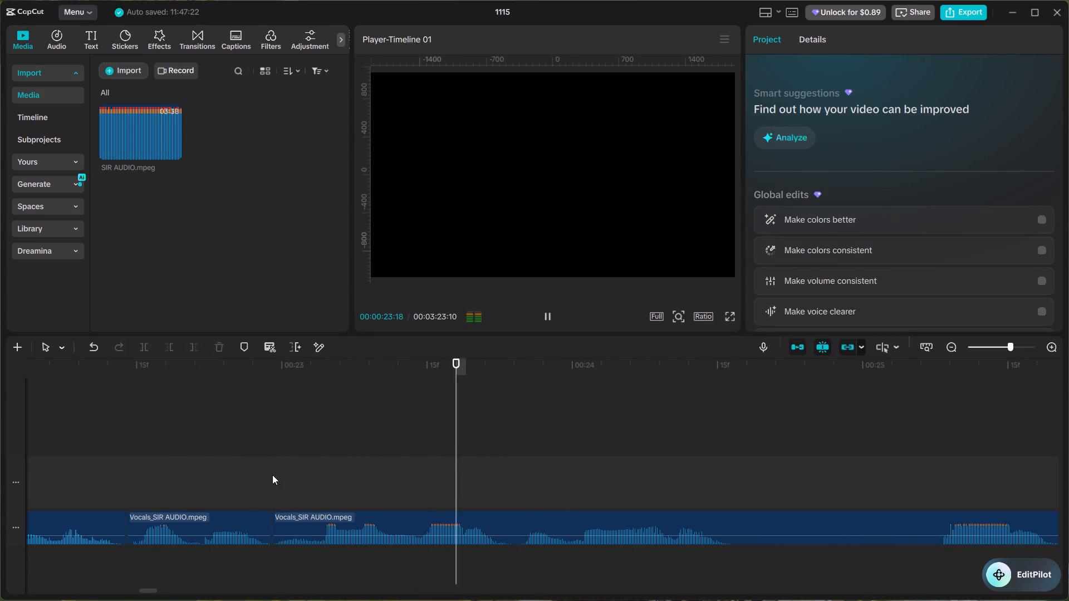
pyautogui.keyDown('alt'); pyautogui.scroll(-2, 493, 486); pyautogui.keyUp('alt')
pyautogui.press('space')
pyautogui.click(567, 479)
pyautogui.moveTo(567, 479); pyautogui.dragTo(564, 479)
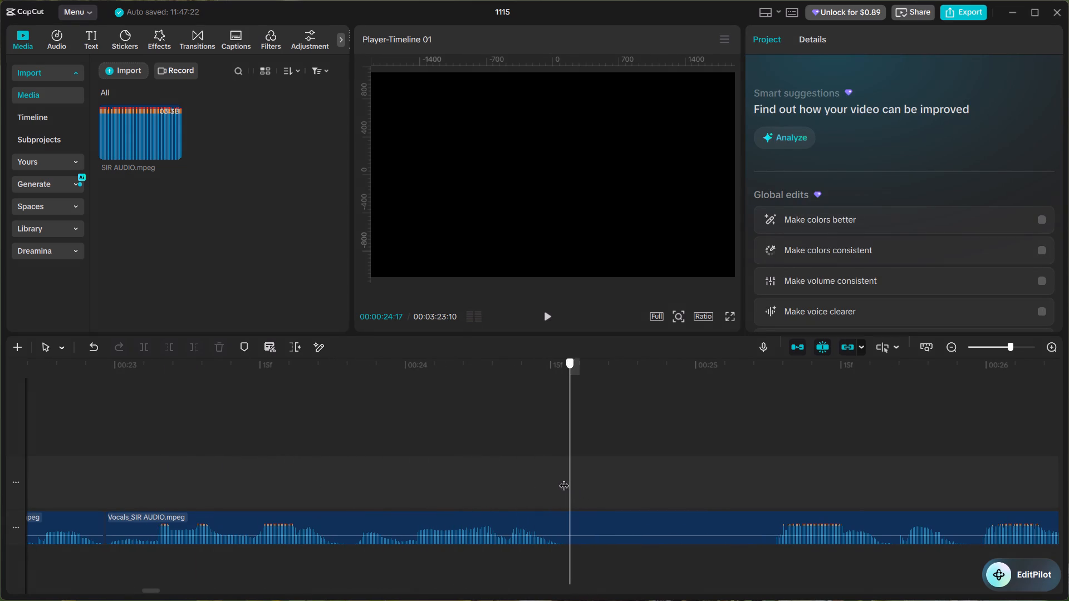
pyautogui.moveTo(564, 479); pyautogui.dragTo(566, 484)
pyautogui.click(577, 525)
pyautogui.hotkey('ctrl', 'b')
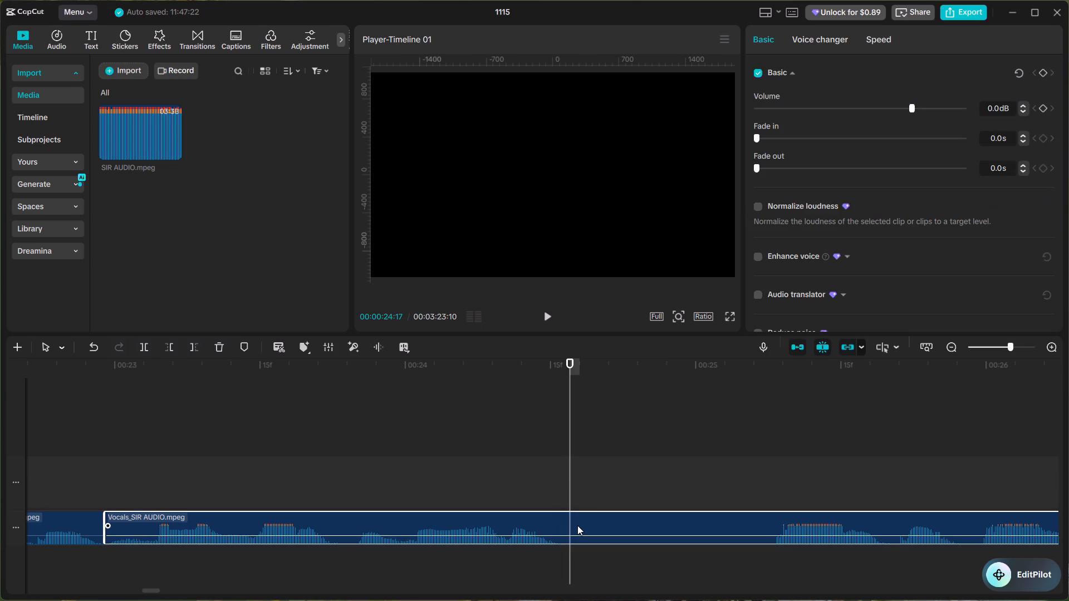
# Split the vocals at 00:00:25:08 before the next speech, delete the silent piece in front of it and close the gap.
pyautogui.keyDown('alt'); pyautogui.scroll(-4, 577, 523); pyautogui.keyUp('alt')
pyautogui.click(434, 461)
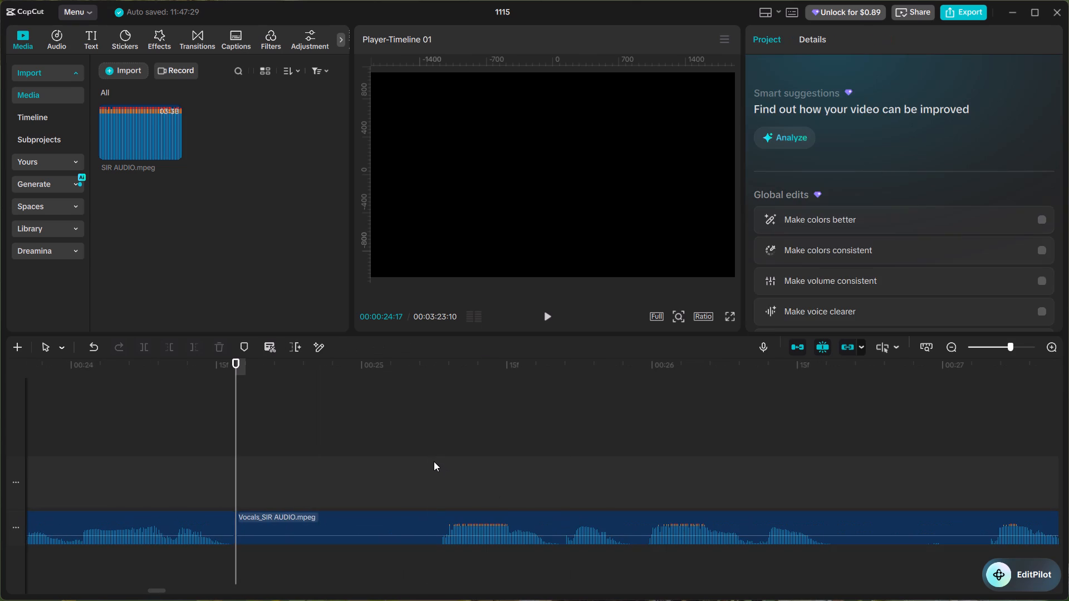
pyautogui.moveTo(434, 461); pyautogui.dragTo(439, 470)
pyautogui.click(405, 534)
pyautogui.hotkey('ctrl', 'b')
pyautogui.click(403, 530)
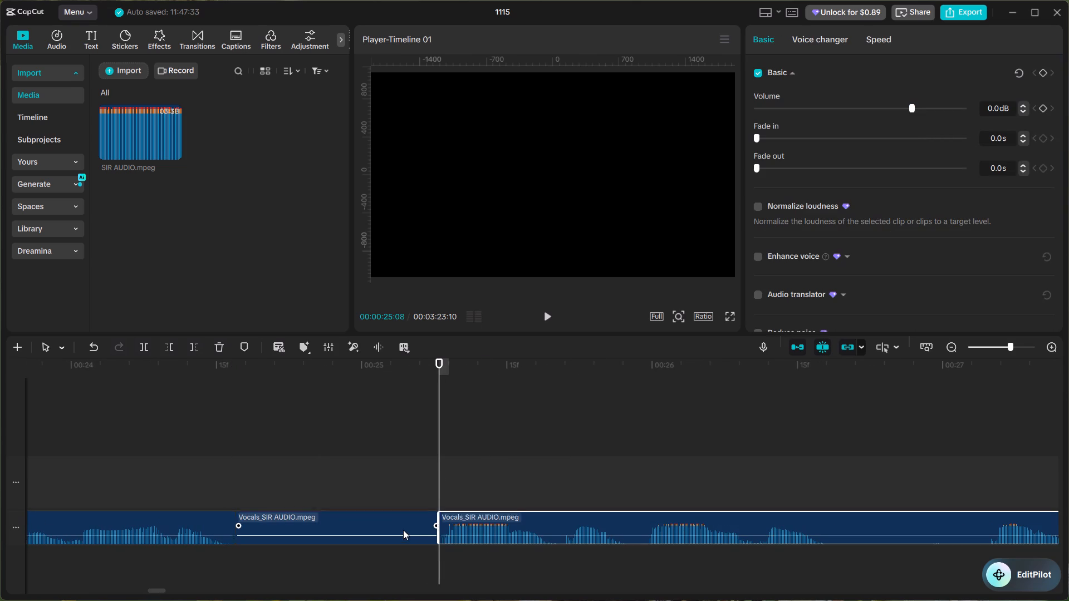
pyautogui.press('BackSpace')
pyautogui.rightClick(402, 529)
pyautogui.click(423, 480)
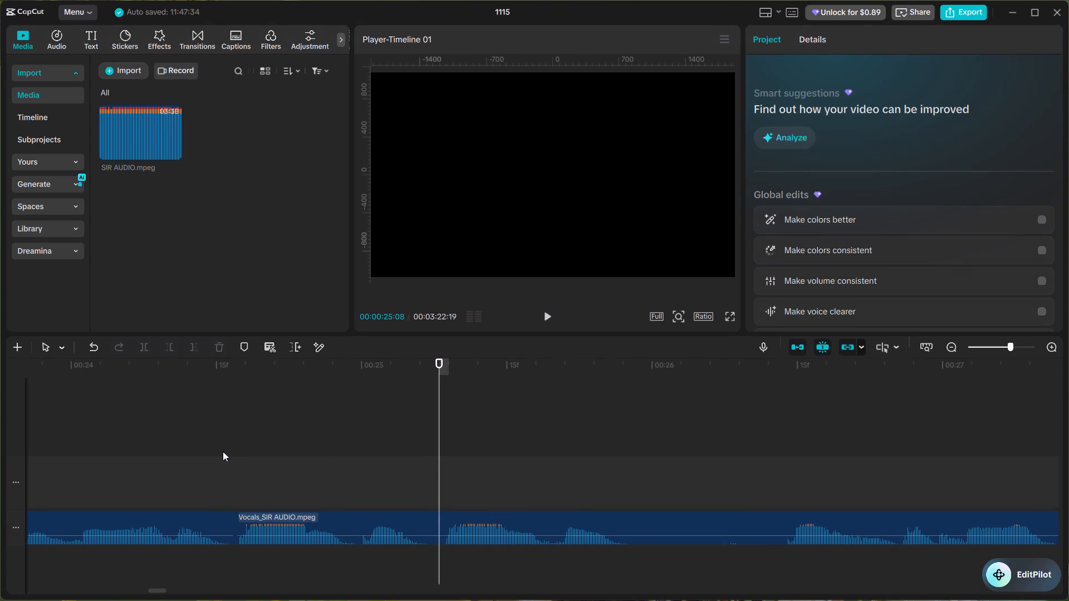
# Play over the join, split the vocals at 00:00:25:27 and 00:00:26:14, delete the silent piece between them and close the gap.
pyautogui.click(239, 451)
pyautogui.press('space')
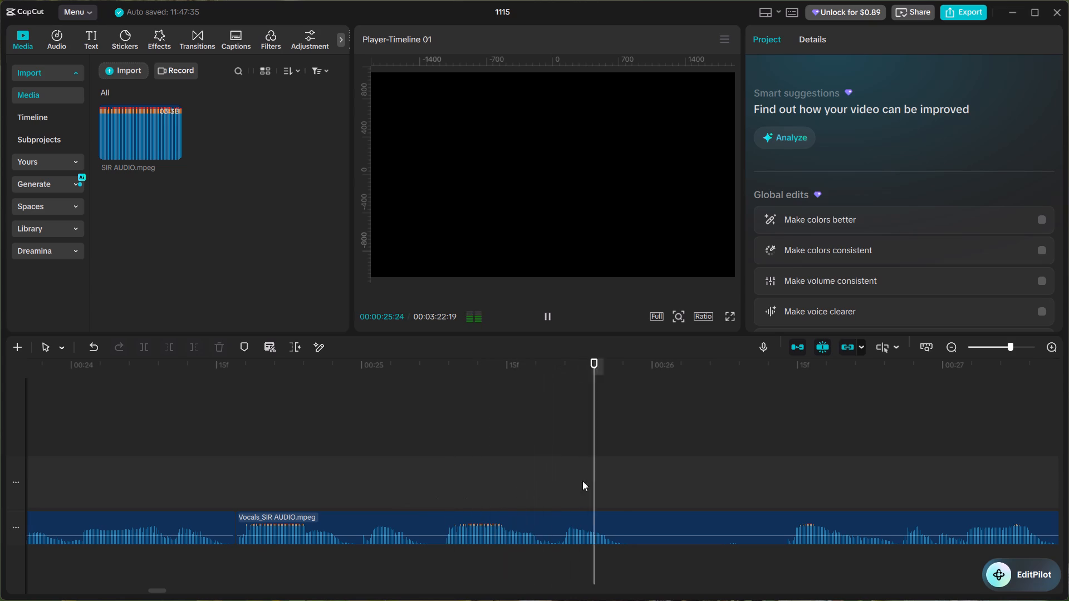
pyautogui.press('space')
pyautogui.click(645, 520)
pyautogui.hotkey('ctrl', 'b')
pyautogui.keyDown('alt'); pyautogui.scroll(-1, 643, 518); pyautogui.keyUp('alt')
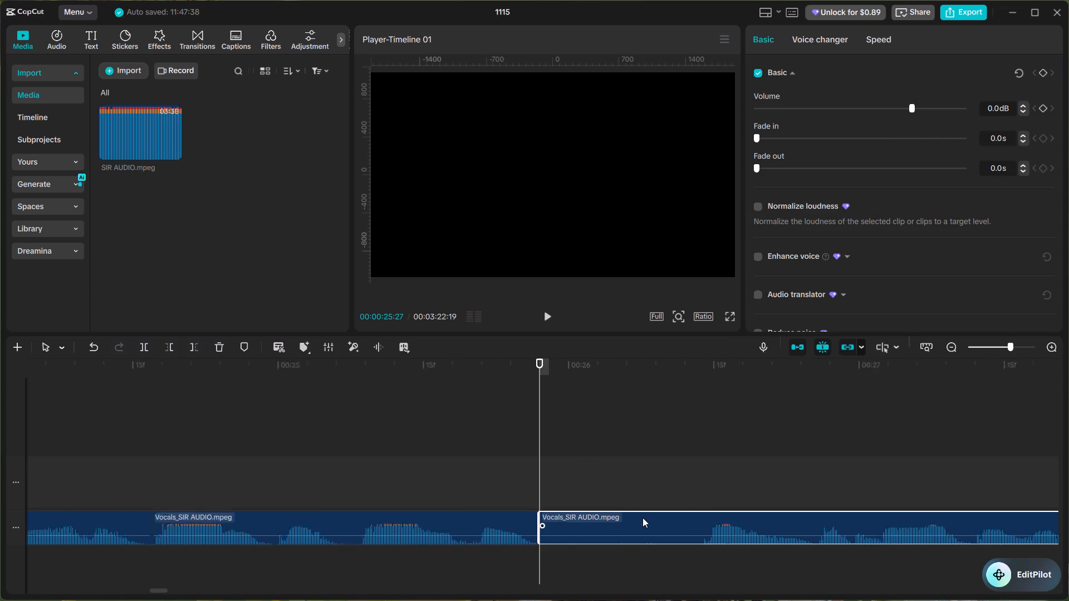
pyautogui.keyDown('alt'); pyautogui.scroll(-2, 643, 518); pyautogui.keyUp('alt')
pyautogui.click(531, 464)
pyautogui.moveTo(531, 464); pyautogui.dragTo(536, 475)
pyautogui.click(531, 523)
pyautogui.hotkey('ctrl', 'b')
pyautogui.click(522, 523)
pyautogui.press('BackSpace')
pyautogui.rightClick(522, 523)
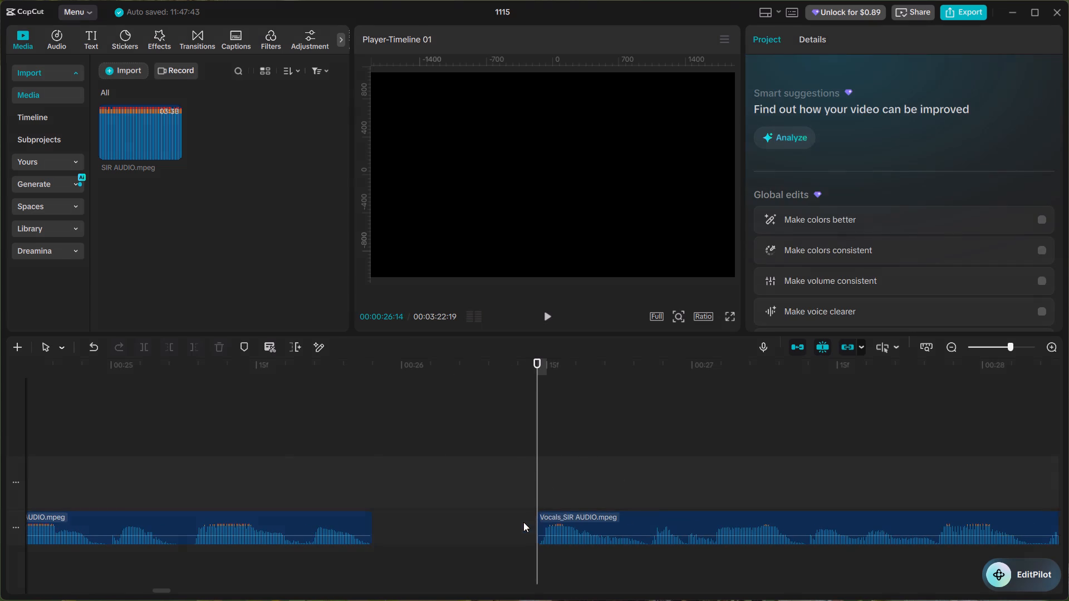
pyautogui.click(545, 482)
# Play over the new join and onward, and split the vocals at 00:00:27:26, where the speech ends.
pyautogui.click(366, 454)
pyautogui.press('space')
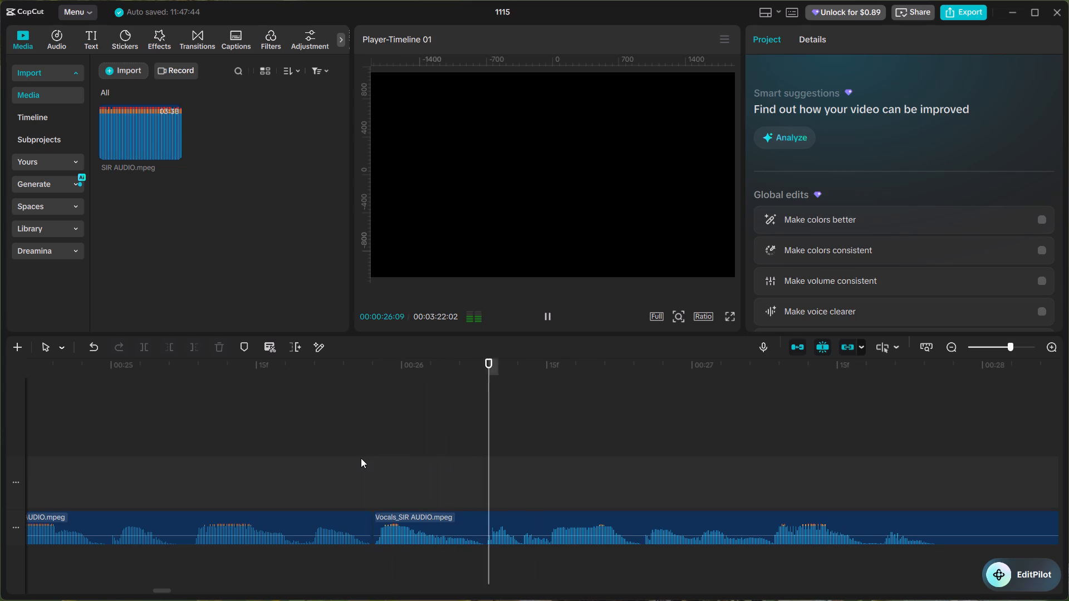
pyautogui.click(238, 465)
pyautogui.press('space')
pyautogui.keyDown('alt'); pyautogui.scroll(-2, 504, 491); pyautogui.keyUp('alt')
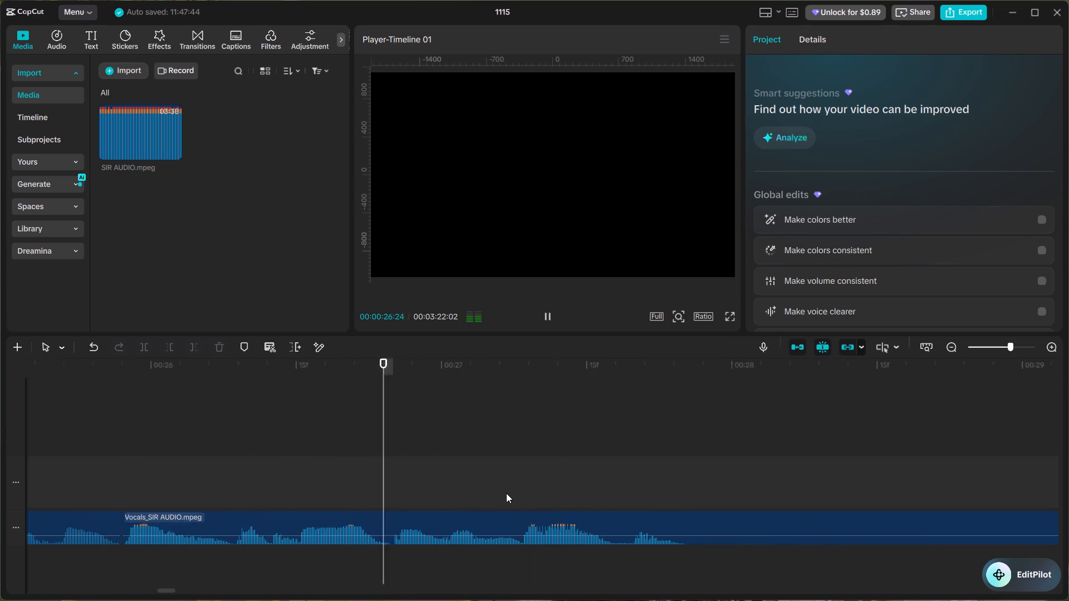
pyautogui.keyDown('alt'); pyautogui.scroll(-5, 506, 493); pyautogui.keyUp('alt')
pyautogui.press('space')
pyautogui.click(350, 486)
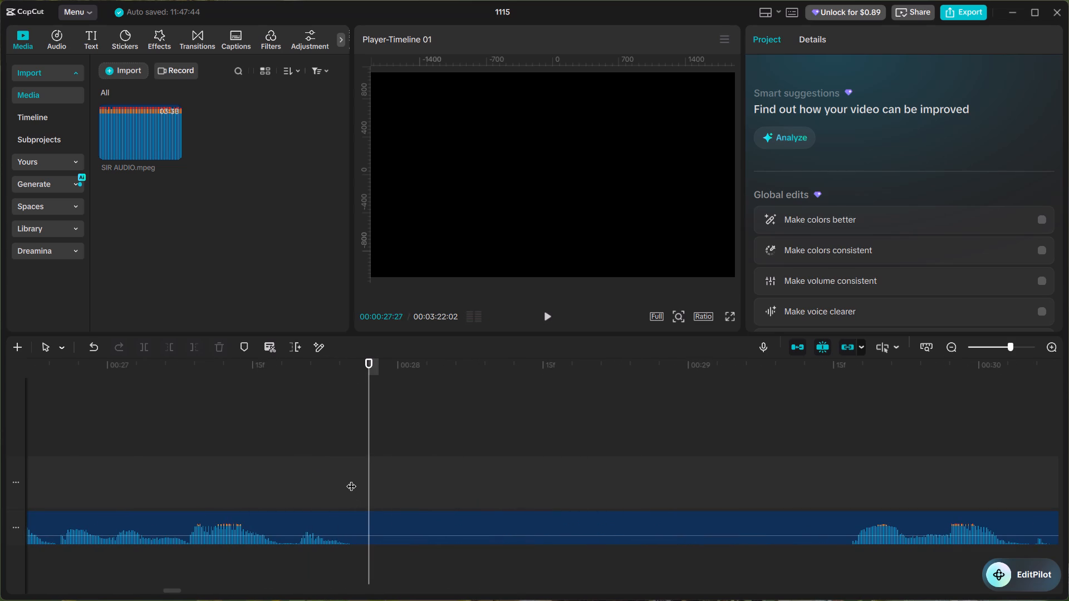
pyautogui.moveTo(351, 477); pyautogui.dragTo(355, 483)
pyautogui.click(362, 521)
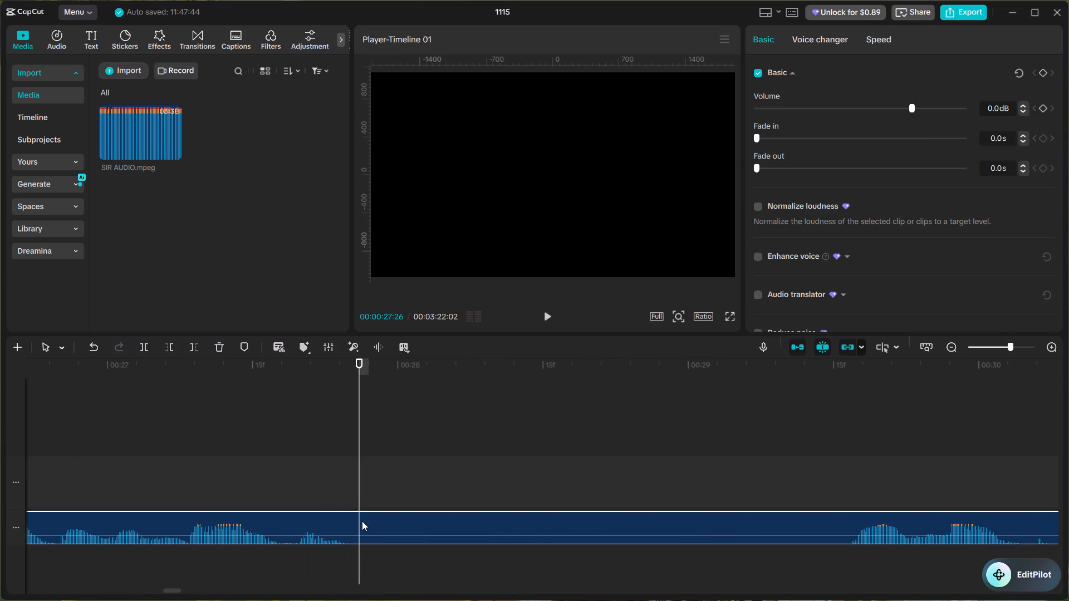
pyautogui.hotkey('ctrl', 'b')
# Split the vocals at 00:00:29:16 before the next speech, delete the silent piece in front of it and close the gap.
pyautogui.keyDown('alt'); pyautogui.scroll(-5, 362, 521); pyautogui.keyUp('alt')
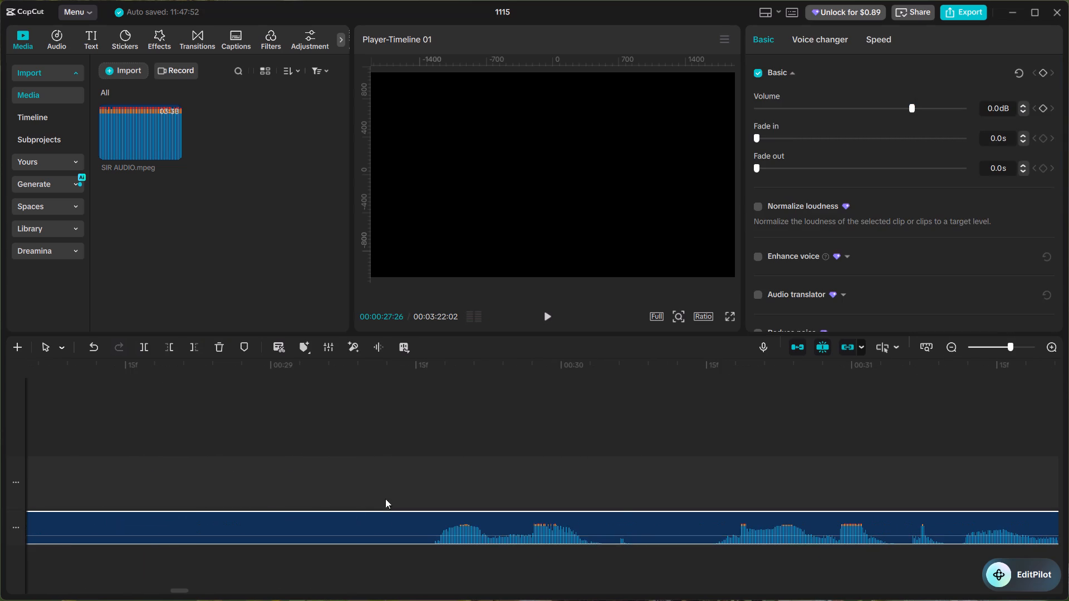
pyautogui.click(430, 434)
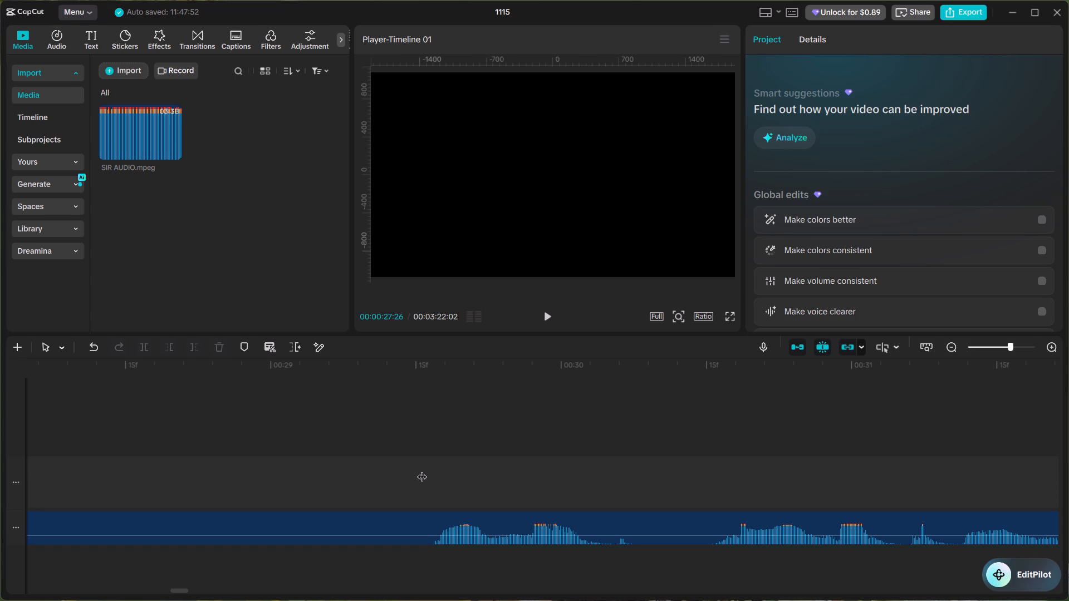
pyautogui.click(433, 534)
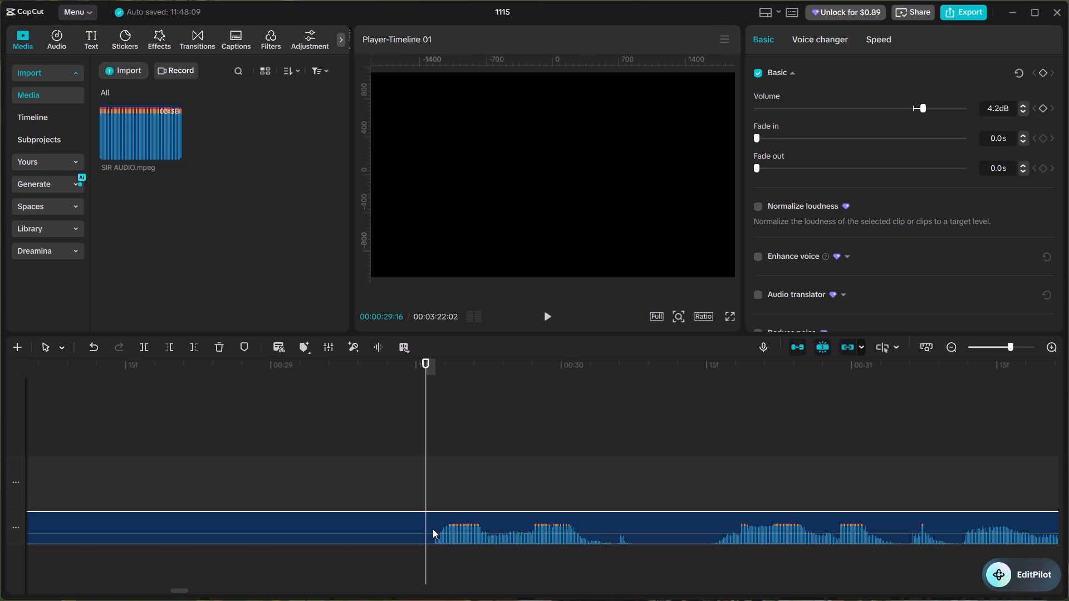
pyautogui.hotkey('ctrl', 'z')
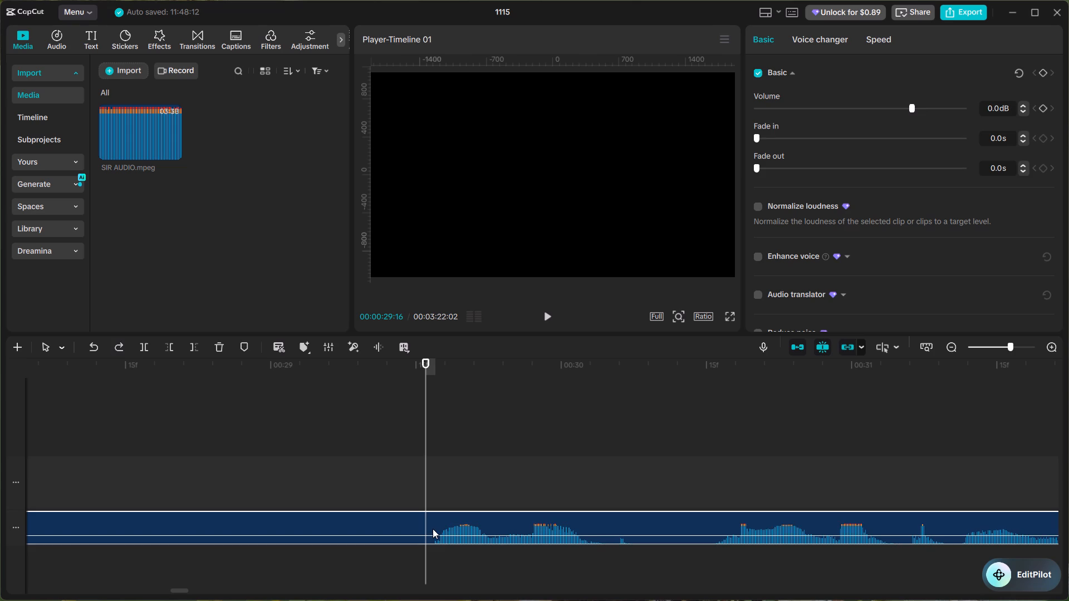
pyautogui.hotkey('ctrl', 'b')
pyautogui.keyDown('alt'); pyautogui.scroll(5, 433, 529); pyautogui.keyUp('alt')
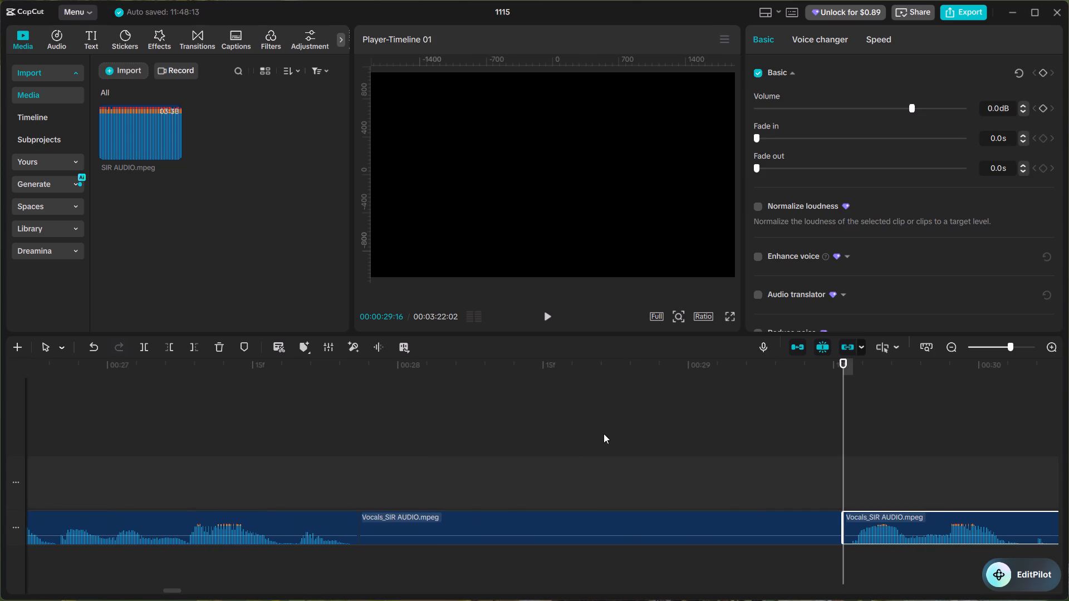
pyautogui.click(604, 433)
pyautogui.click(555, 435)
pyautogui.moveTo(555, 435); pyautogui.dragTo(488, 467)
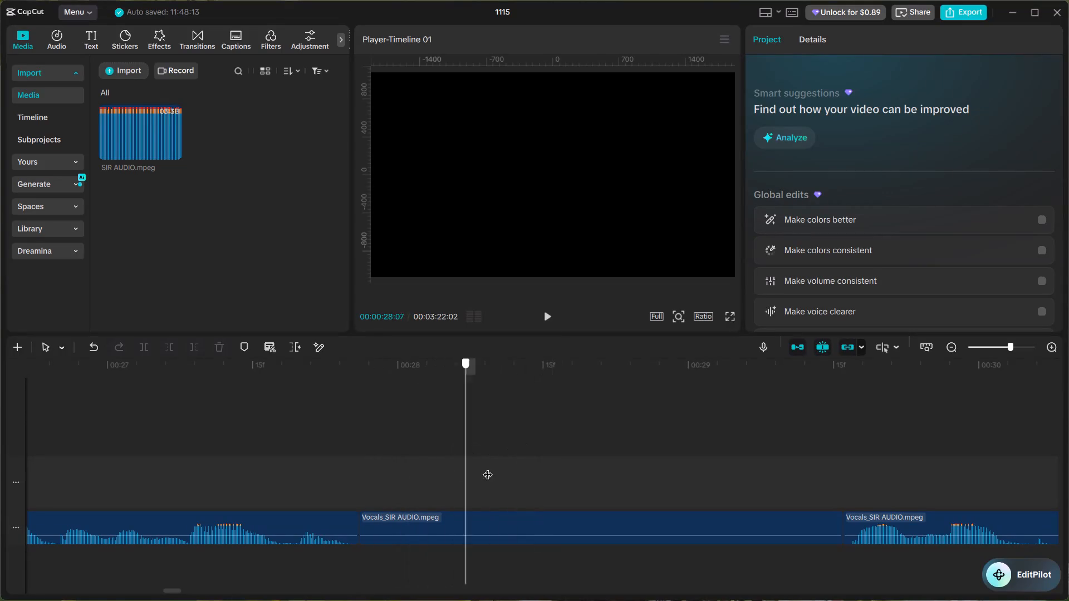
pyautogui.moveTo(488, 467); pyautogui.dragTo(838, 468)
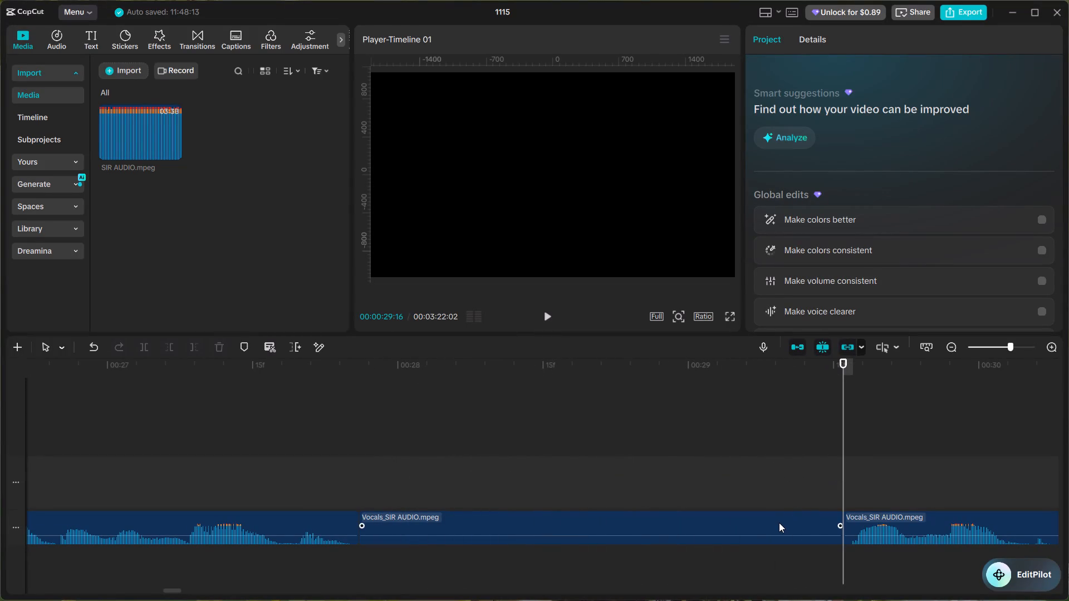
pyautogui.click(779, 523)
pyautogui.press('BackSpace')
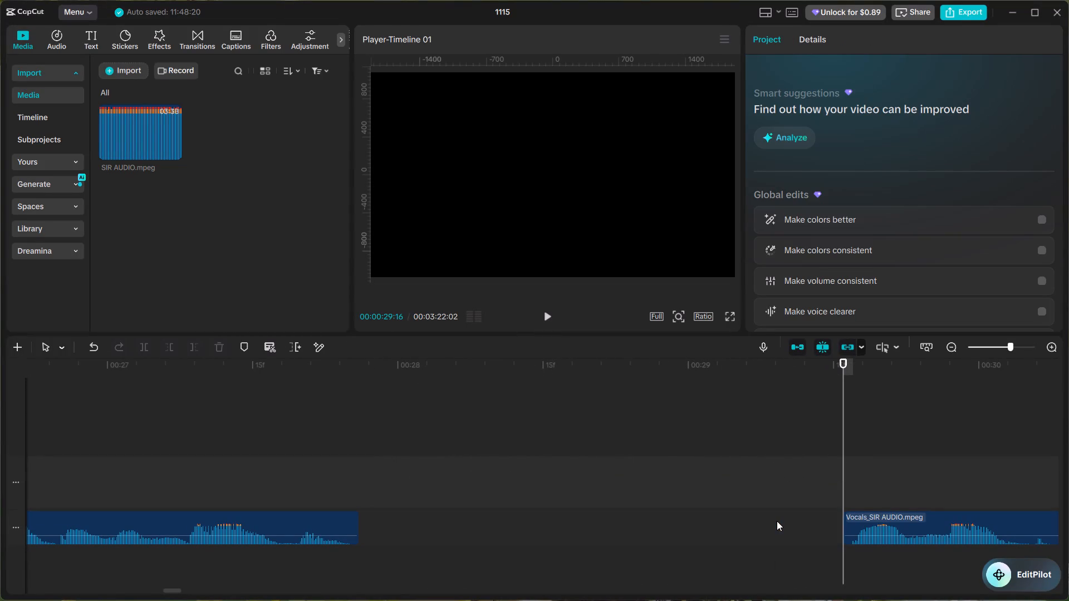
pyautogui.rightClick(638, 531)
pyautogui.click(662, 486)
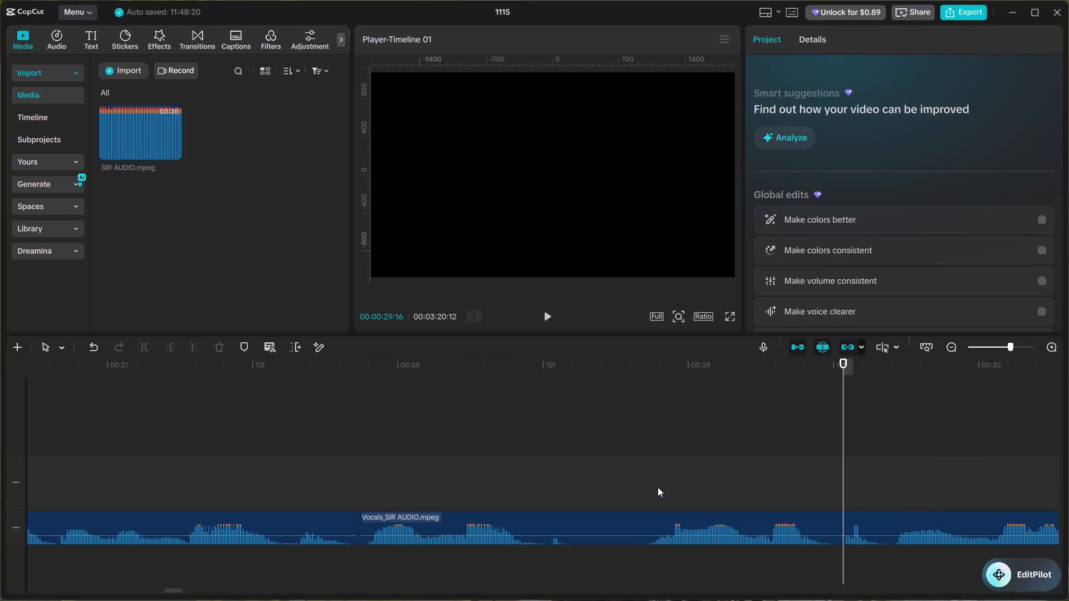
# Return the playhead to the join at 00:00:27:26 and look over the vocals waveform for remaining pauses.
pyautogui.click(354, 450)
pyautogui.moveTo(354, 450); pyautogui.dragTo(360, 454)
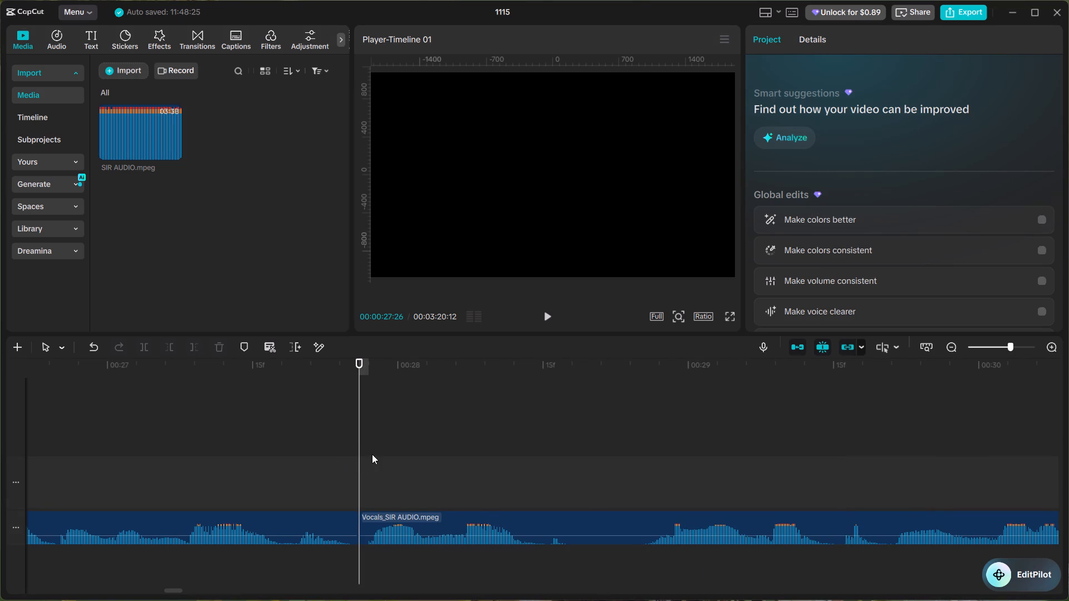
pyautogui.keyDown('alt'); pyautogui.scroll(-1, 394, 501); pyautogui.keyUp('alt')
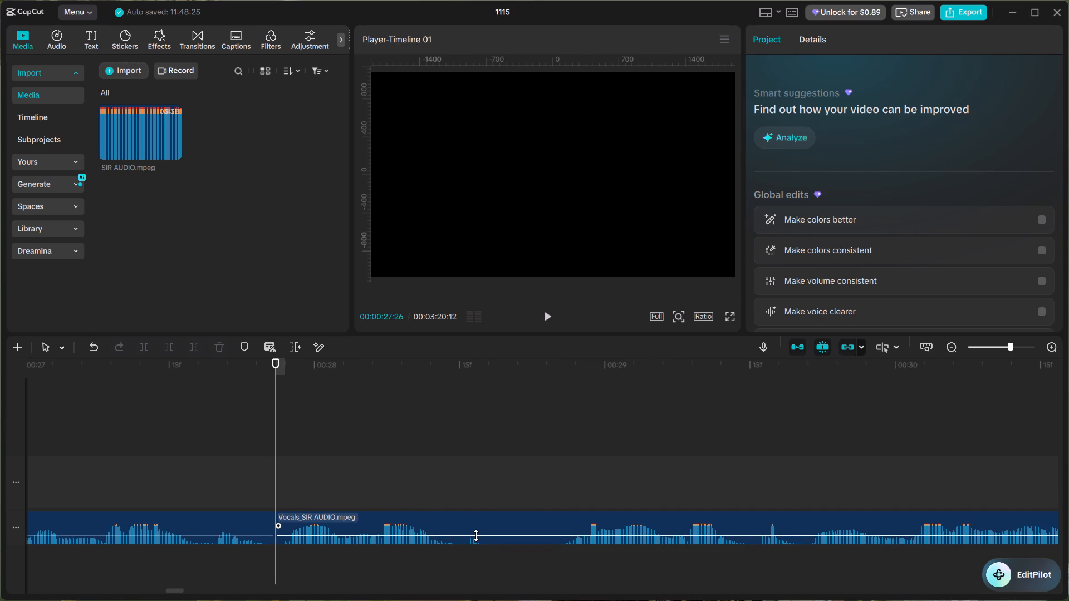
pyautogui.scroll(-16, 491, 491)
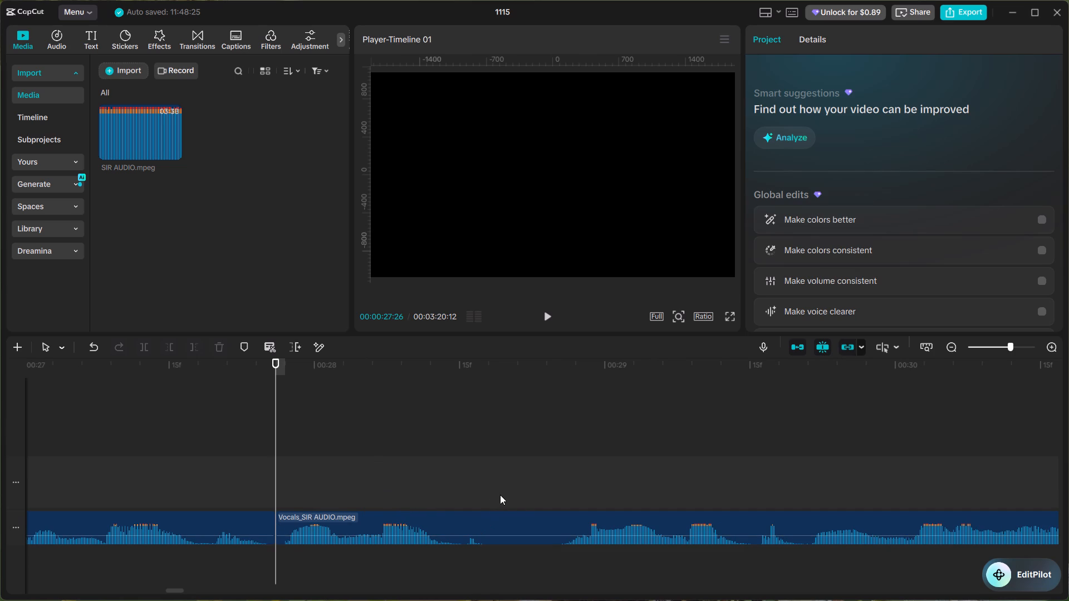
pyautogui.keyDown('ctrl'); pyautogui.scroll(-14, 431, 501); pyautogui.keyUp('ctrl')
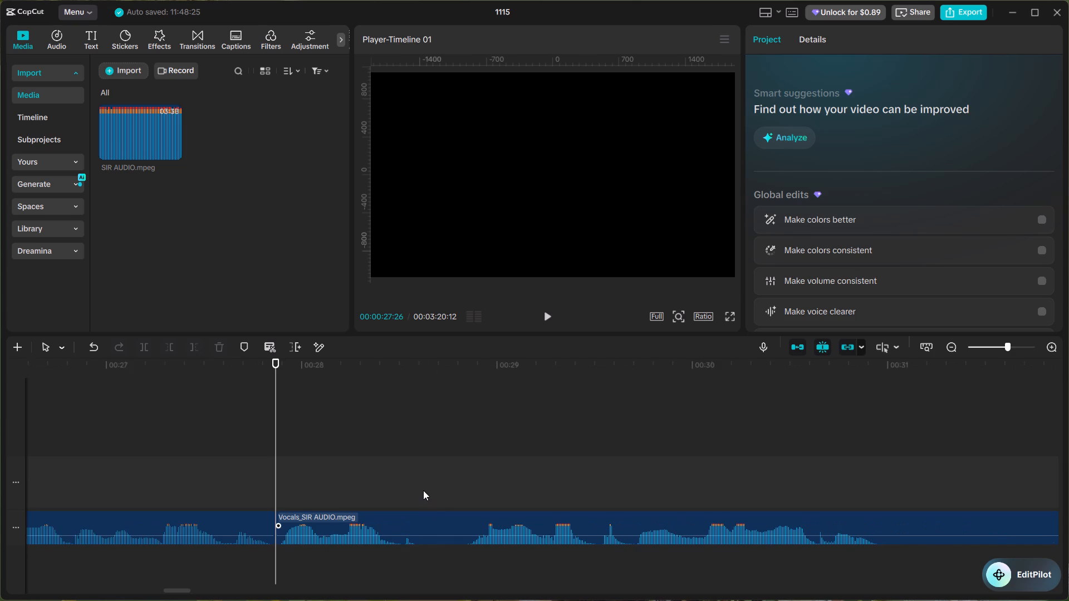
pyautogui.keyDown('ctrl'); pyautogui.scroll(-9, 423, 490); pyautogui.keyUp('ctrl')
pyautogui.keyDown('ctrl'); pyautogui.scroll(-20, 421, 490); pyautogui.keyUp('ctrl')
pyautogui.keyDown('ctrl'); pyautogui.scroll(-14, 421, 490); pyautogui.keyUp('ctrl')
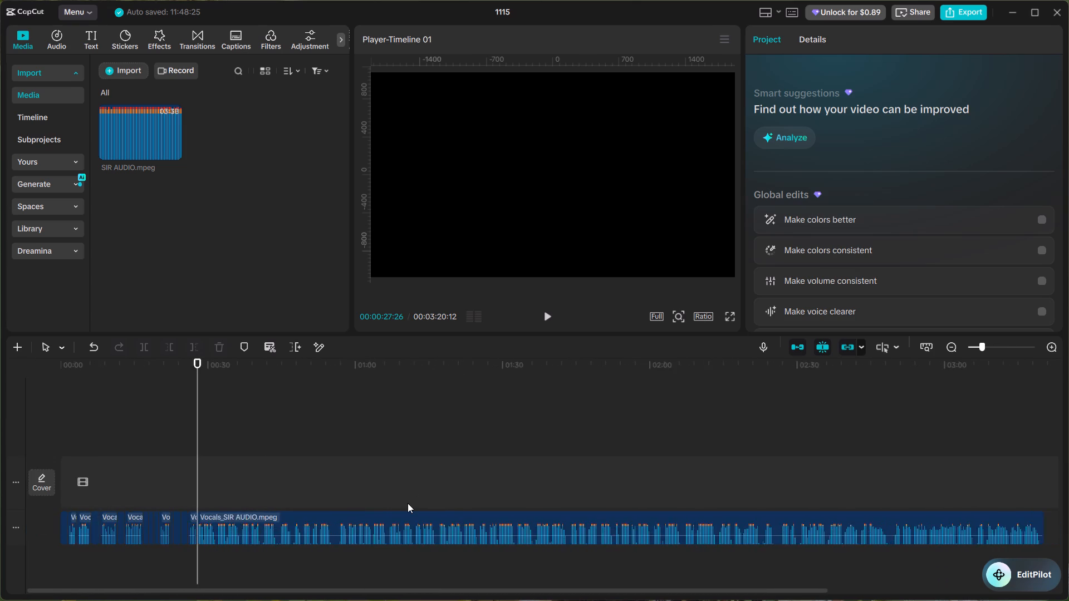
pyautogui.keyDown('ctrl'); pyautogui.scroll(-4, 408, 503); pyautogui.keyUp('ctrl')
pyautogui.keyDown('ctrl'); pyautogui.scroll(16, 406, 503); pyautogui.keyUp('ctrl')
pyautogui.keyDown('ctrl'); pyautogui.scroll(5, 403, 504); pyautogui.keyUp('ctrl')
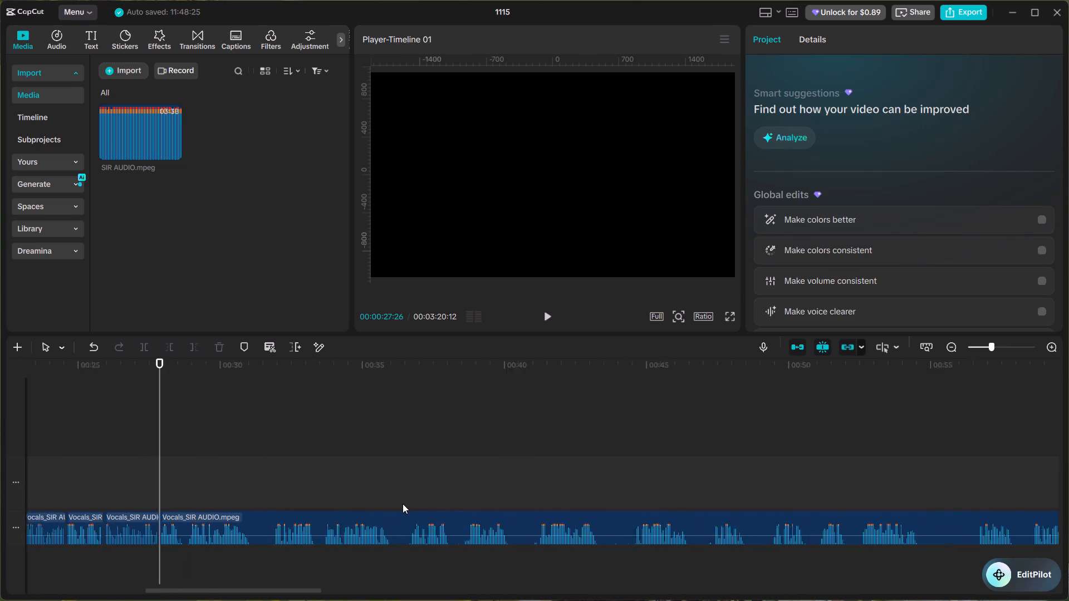
pyautogui.keyDown('ctrl'); pyautogui.scroll(8, 403, 504); pyautogui.keyUp('ctrl')
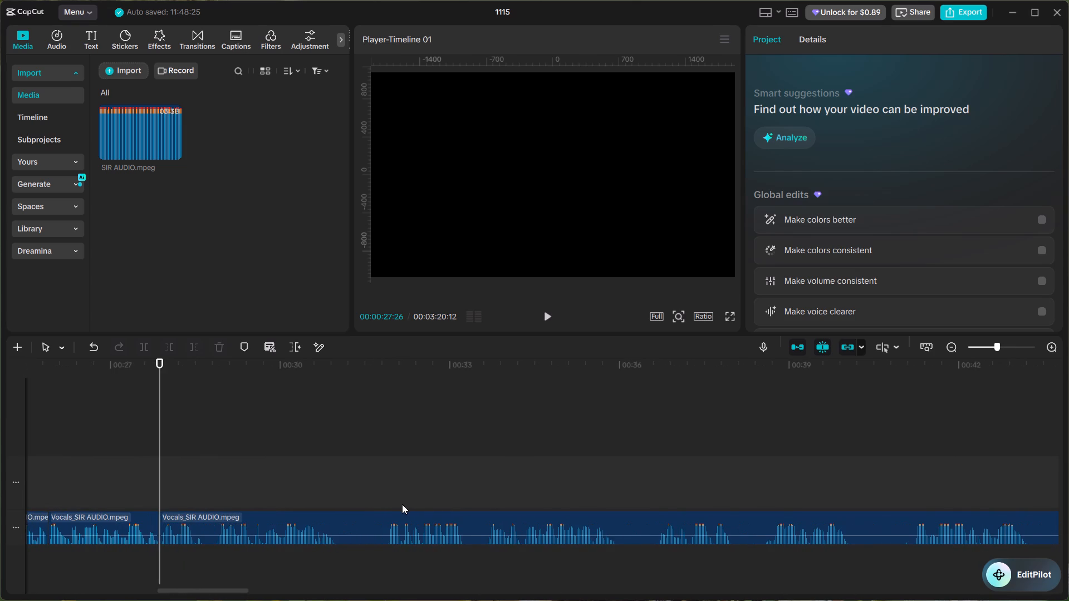
pyautogui.keyDown('alt'); pyautogui.scroll(7, 403, 506); pyautogui.keyUp('alt')
pyautogui.keyDown('alt'); pyautogui.scroll(-3, 463, 501); pyautogui.keyUp('alt')
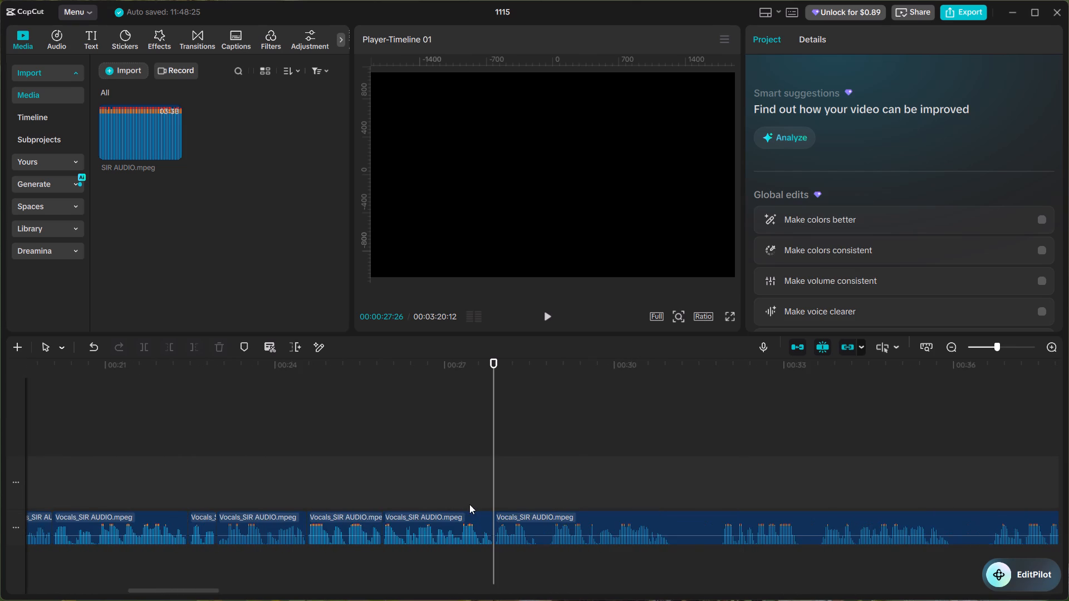
pyautogui.keyDown('ctrl'); pyautogui.scroll(20, 529, 504); pyautogui.keyUp('ctrl')
pyautogui.keyDown('ctrl'); pyautogui.scroll(8, 529, 504); pyautogui.keyUp('ctrl')
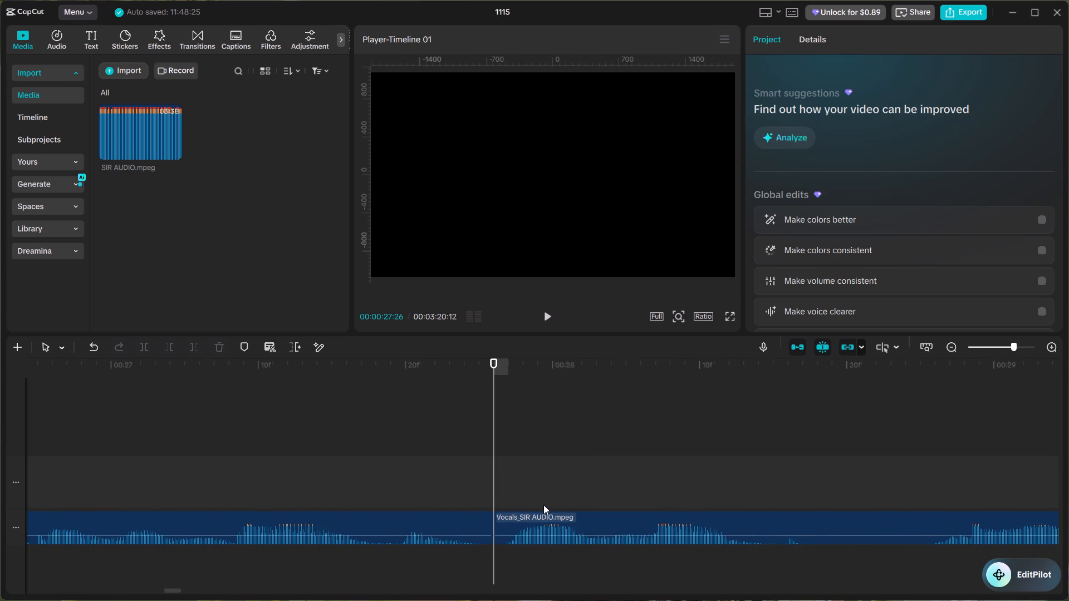
# Play over the join at 00:00:27:26 and split the vocals at about 00:00:28:15, where the speech fades out.
pyautogui.press('space')
pyautogui.press('space')
pyautogui.click(783, 450)
pyautogui.moveTo(783, 450); pyautogui.dragTo(491, 450)
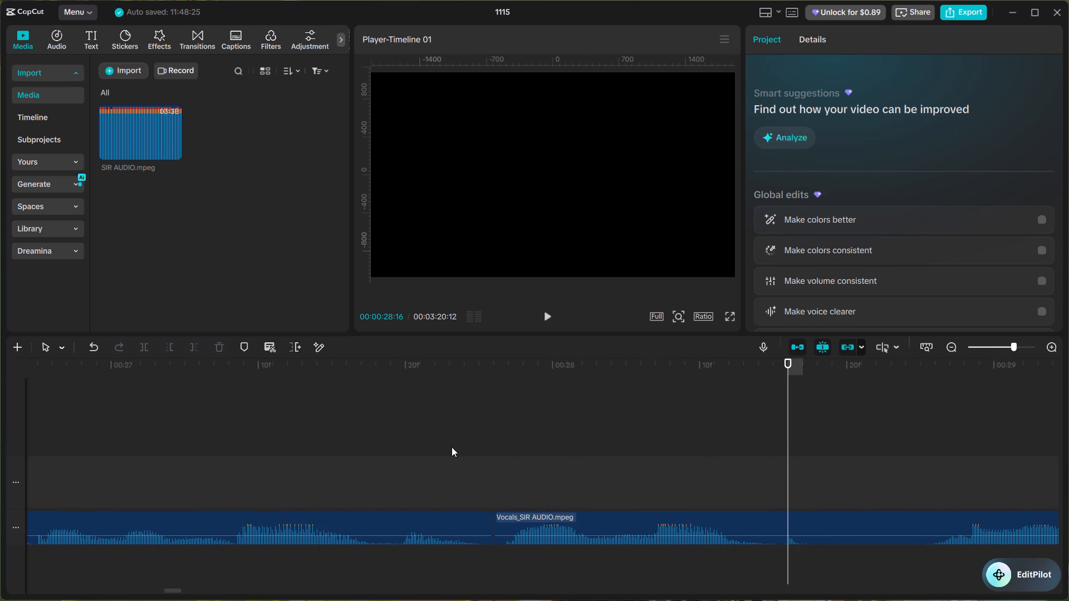
pyautogui.click(287, 442)
pyautogui.press('space')
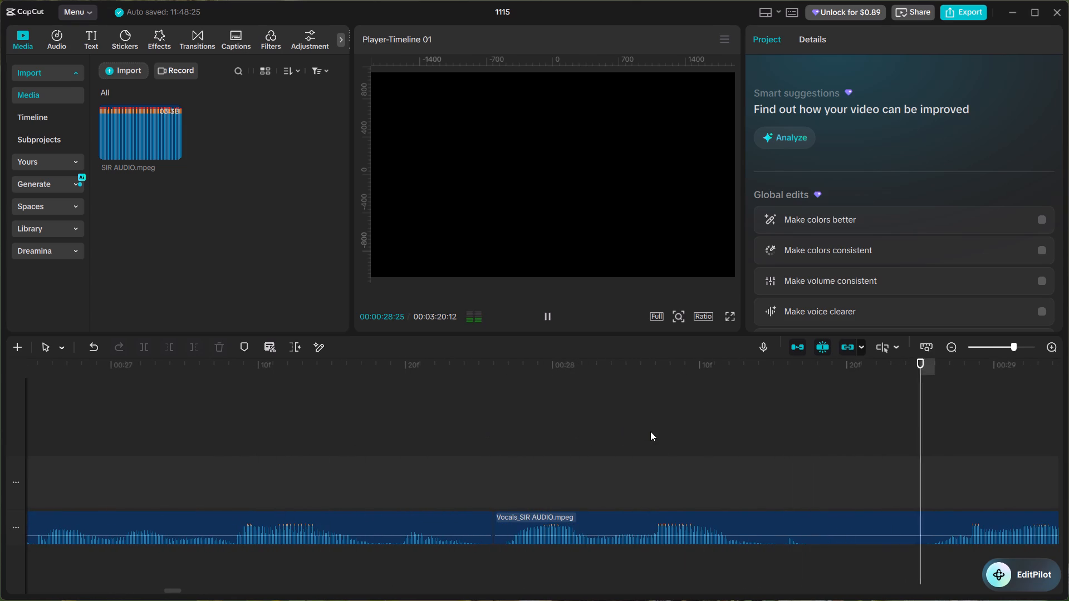
pyautogui.press('space')
pyautogui.keyDown('alt'); pyautogui.scroll(-5, 729, 439); pyautogui.keyUp('alt')
pyautogui.click(85, 443)
pyautogui.press('space')
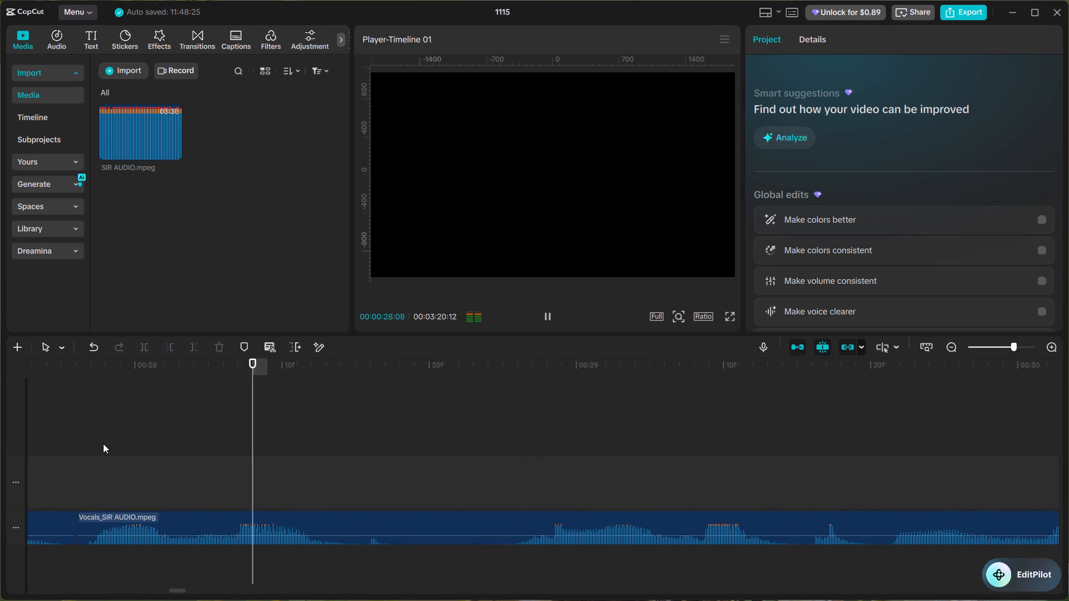
pyautogui.click(376, 447)
pyautogui.moveTo(373, 449); pyautogui.dragTo(370, 449)
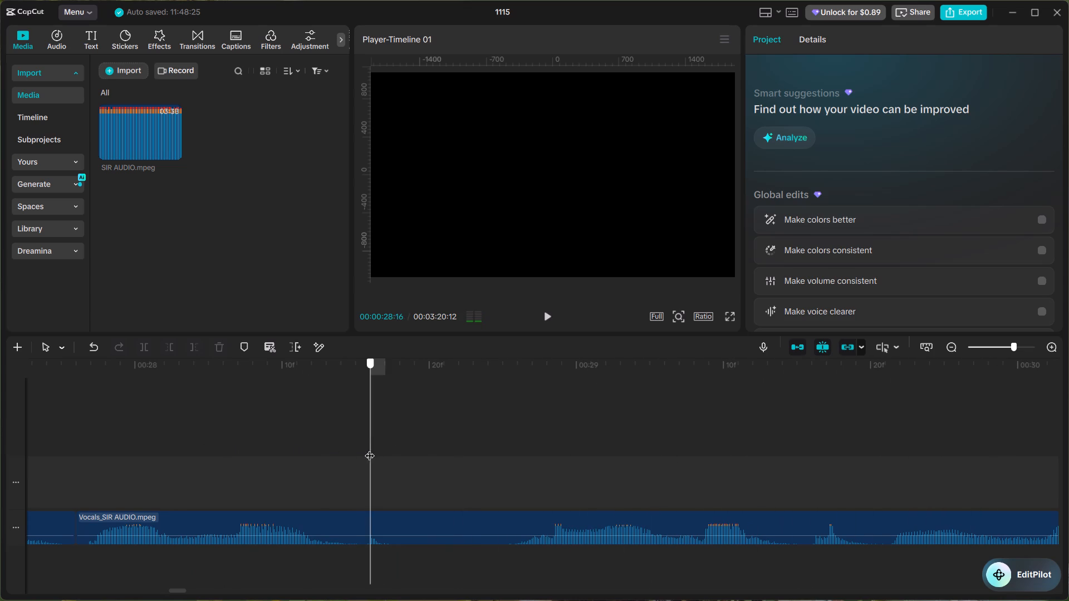
pyautogui.moveTo(370, 449); pyautogui.dragTo(354, 445)
pyautogui.press('space')
pyautogui.press('space')
pyautogui.click(362, 444)
pyautogui.click(363, 444)
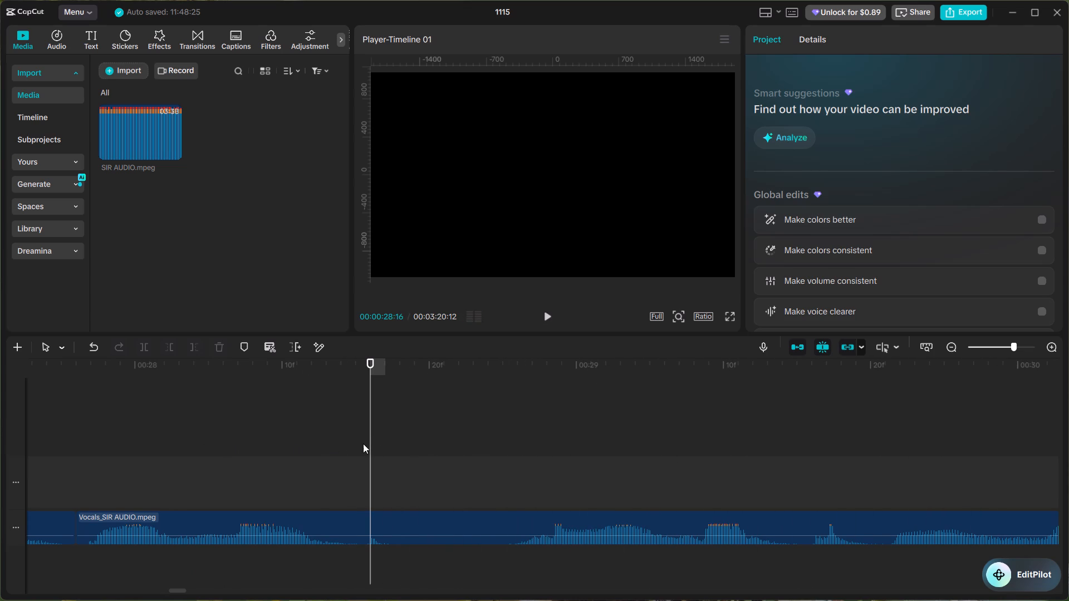
pyautogui.click(363, 444)
pyautogui.click(361, 444)
pyautogui.click(364, 509)
pyautogui.click(357, 482)
pyautogui.click(362, 543)
pyautogui.hotkey('ctrl', 'b')
# Split the vocals at 00:00:28:25 before the next speech, delete the near-silent piece in front of it and close the gap.
pyautogui.press('space')
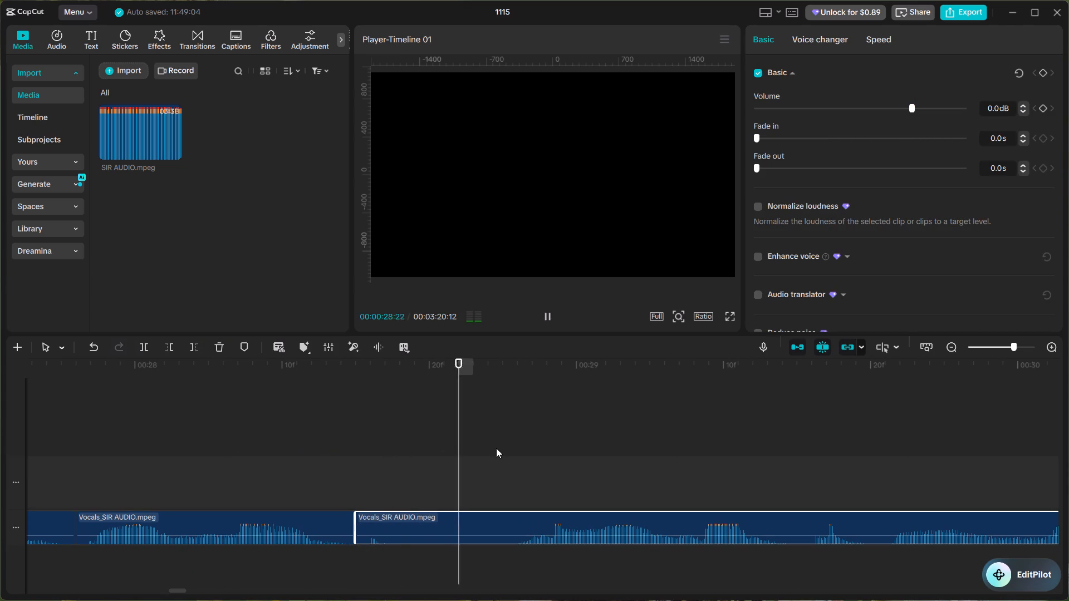
pyautogui.click(498, 446)
pyautogui.moveTo(498, 446); pyautogui.dragTo(506, 466)
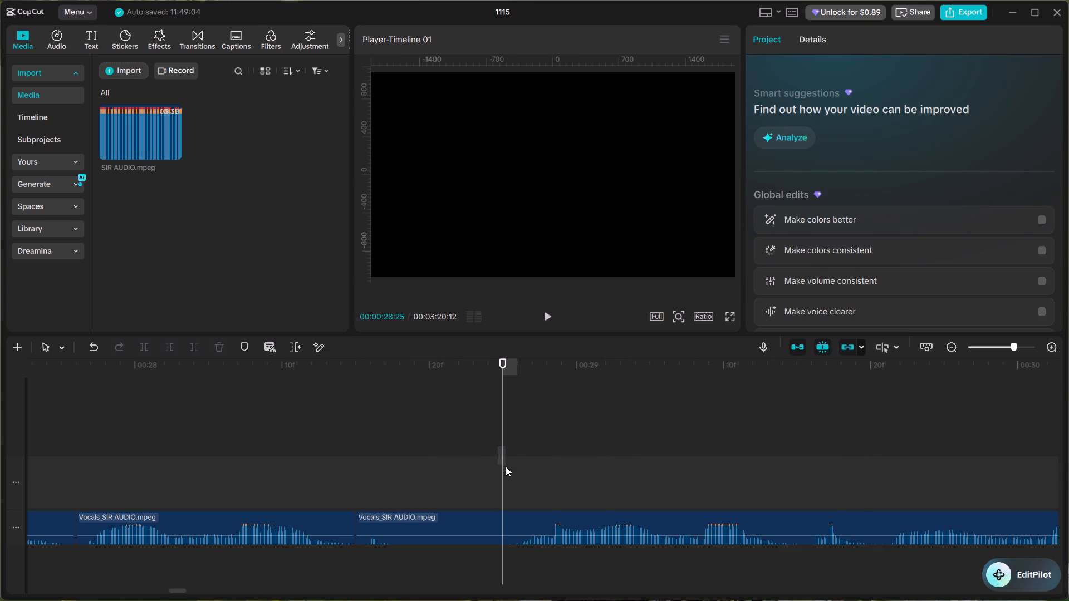
pyautogui.moveTo(506, 466); pyautogui.dragTo(514, 490)
pyautogui.moveTo(506, 467); pyautogui.dragTo(501, 477)
pyautogui.moveTo(501, 477); pyautogui.dragTo(500, 478)
pyautogui.click(502, 515)
pyautogui.hotkey('ctrl', 'b')
pyautogui.click(429, 515)
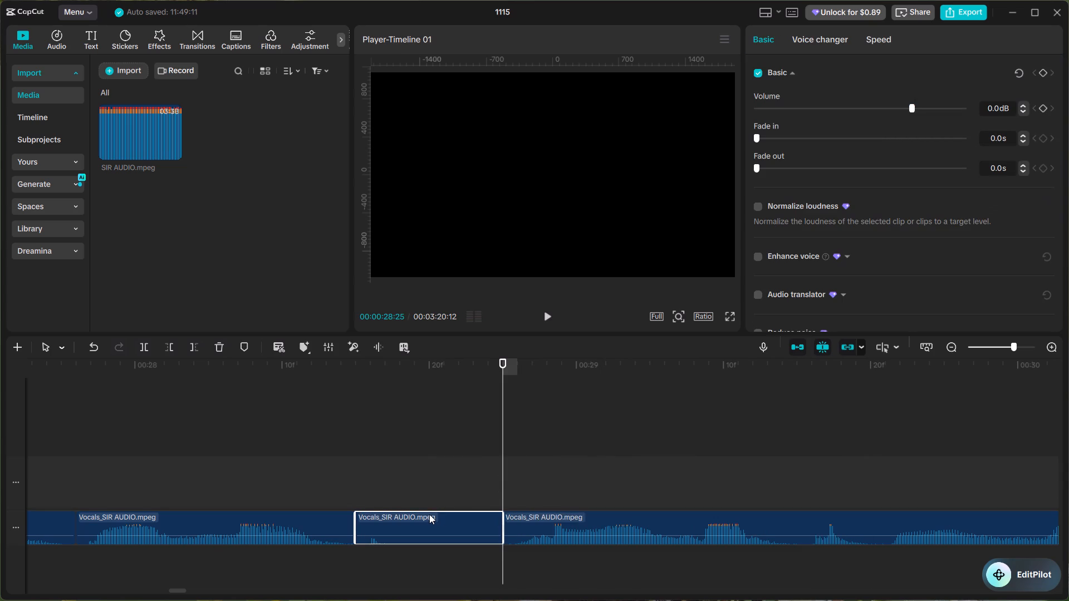
pyautogui.press('BackSpace')
pyautogui.rightClick(429, 513)
pyautogui.click(457, 481)
# Play over the new join and onward, and split the vocals at 00:00:30:18, where the speech ends.
pyautogui.click(260, 441)
pyautogui.press('space')
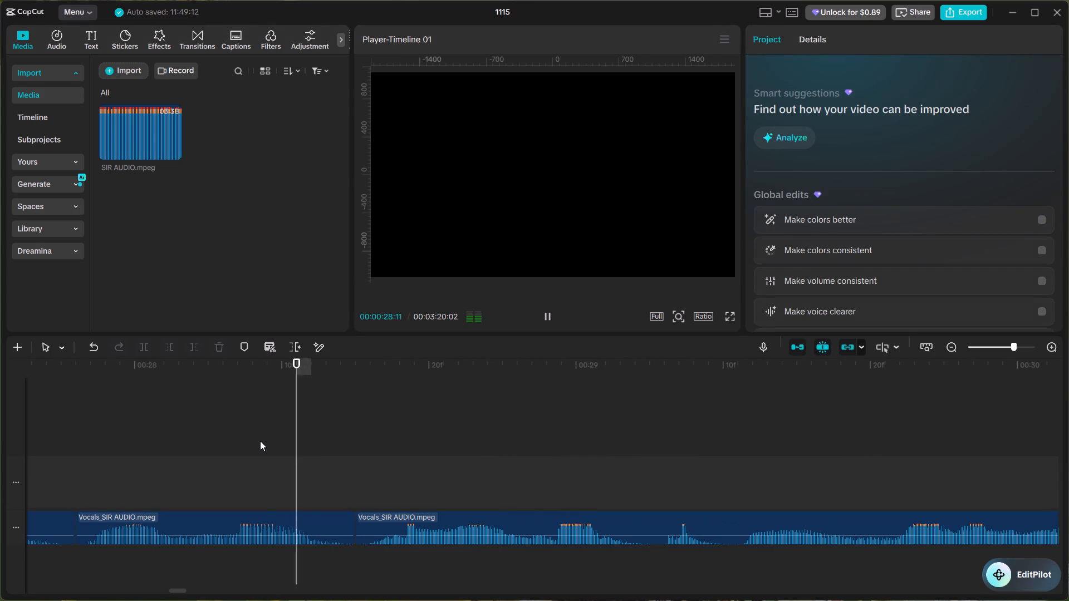
pyautogui.keyDown('alt'); pyautogui.scroll(-7, 356, 450); pyautogui.keyUp('alt')
pyautogui.keyDown('alt'); pyautogui.scroll(-2, 442, 461); pyautogui.keyUp('alt')
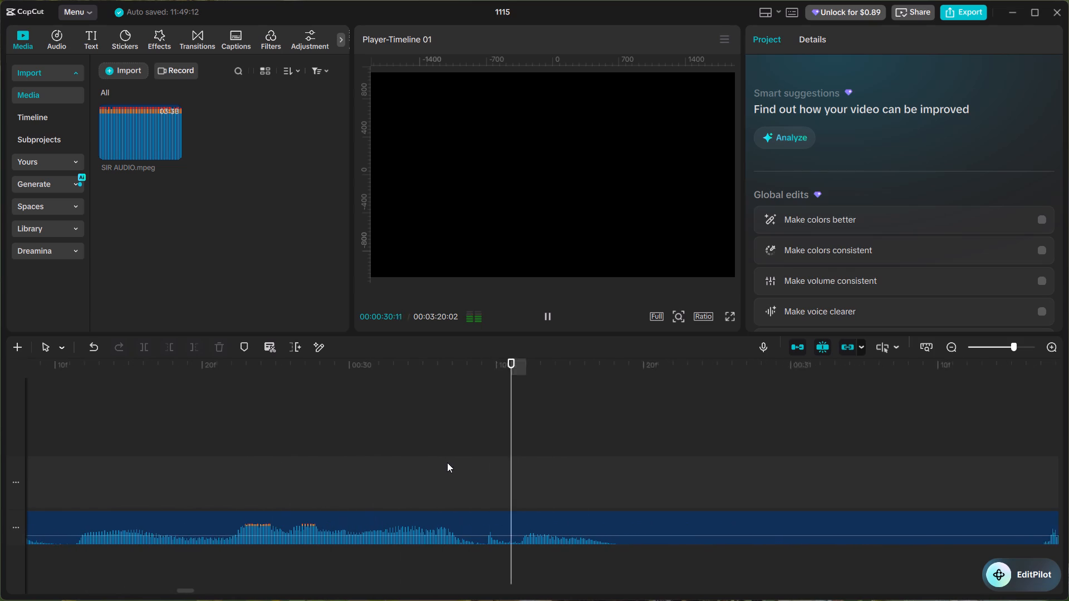
pyautogui.press('space')
pyautogui.click(544, 449)
pyautogui.moveTo(545, 448); pyautogui.dragTo(535, 448)
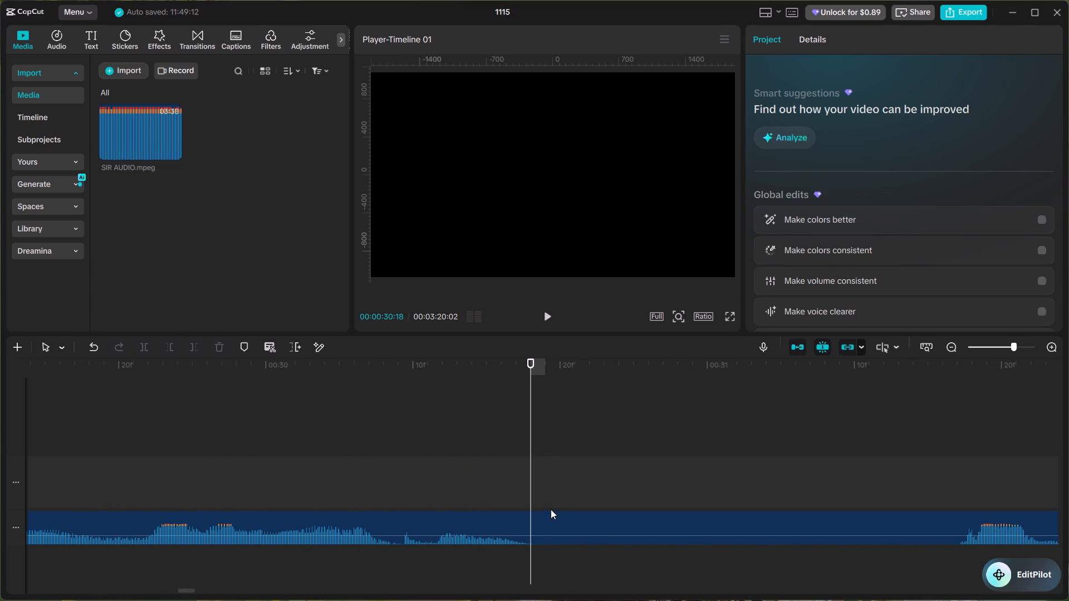
pyautogui.click(551, 510)
pyautogui.click(538, 476)
pyautogui.click(538, 476)
pyautogui.click(531, 535)
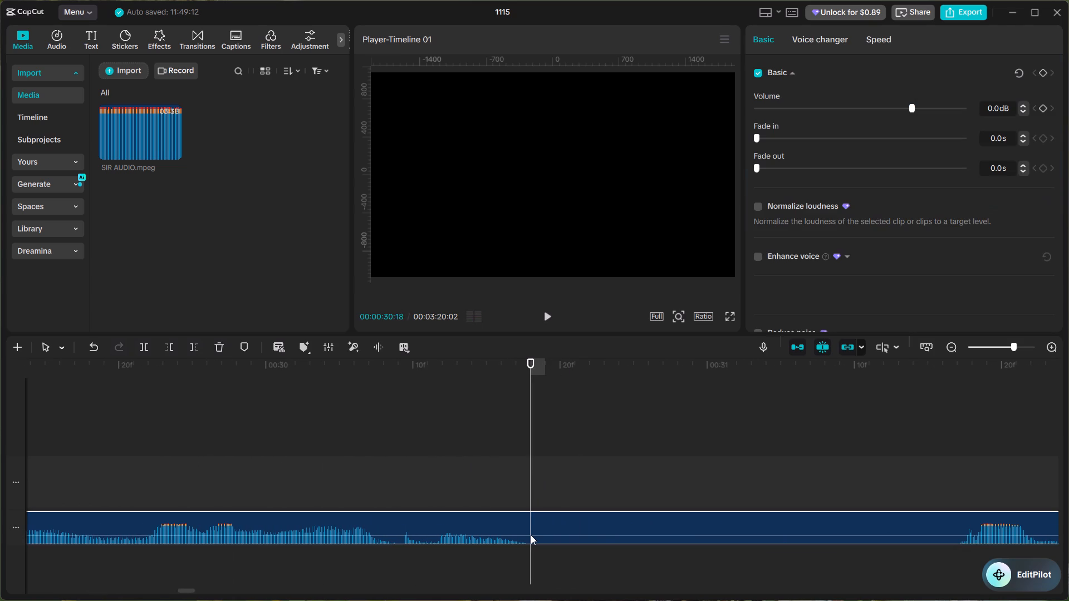
pyautogui.hotkey('ctrl', 'b')
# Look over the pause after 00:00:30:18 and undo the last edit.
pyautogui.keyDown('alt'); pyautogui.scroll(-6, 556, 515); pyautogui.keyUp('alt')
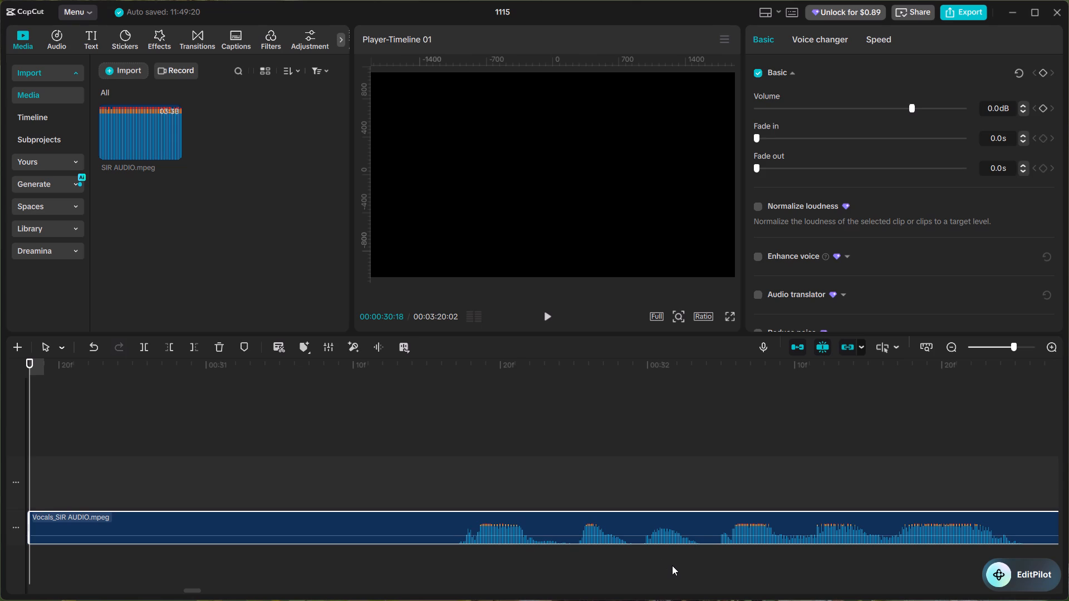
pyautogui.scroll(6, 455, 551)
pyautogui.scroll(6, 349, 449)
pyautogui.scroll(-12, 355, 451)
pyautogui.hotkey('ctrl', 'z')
# Split the vocals again at 00:00:30:18, where the speech fades out.
pyautogui.scroll(6, 321, 497)
pyautogui.keyDown('alt'); pyautogui.scroll(7, 314, 502); pyautogui.keyUp('alt')
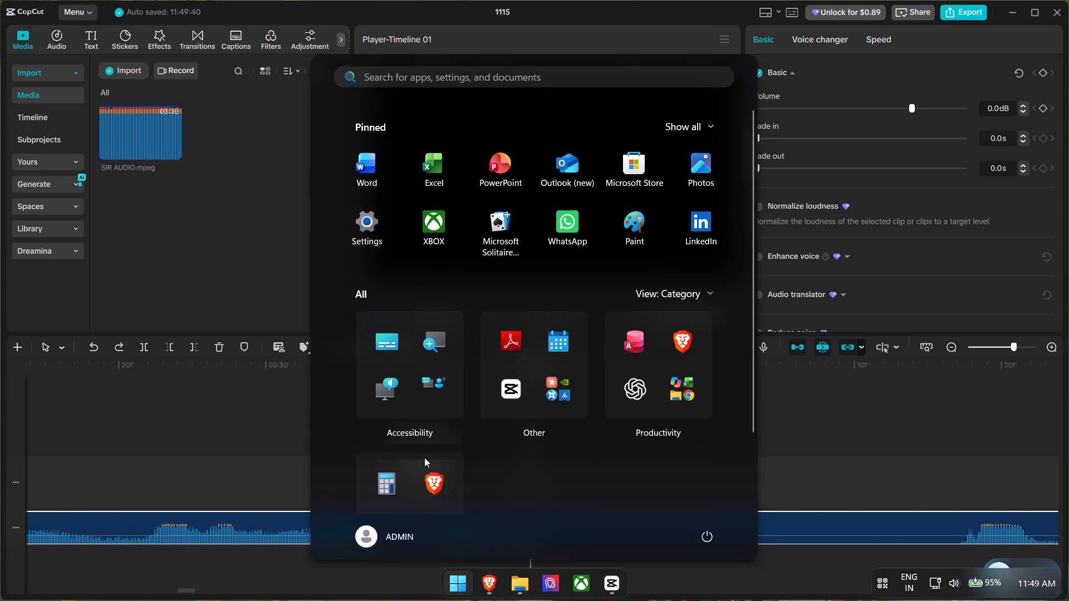
pyautogui.click(225, 412)
pyautogui.click(472, 433)
pyautogui.moveTo(472, 433); pyautogui.dragTo(534, 472)
pyautogui.click(534, 528)
pyautogui.hotkey('ctrl', 'b')
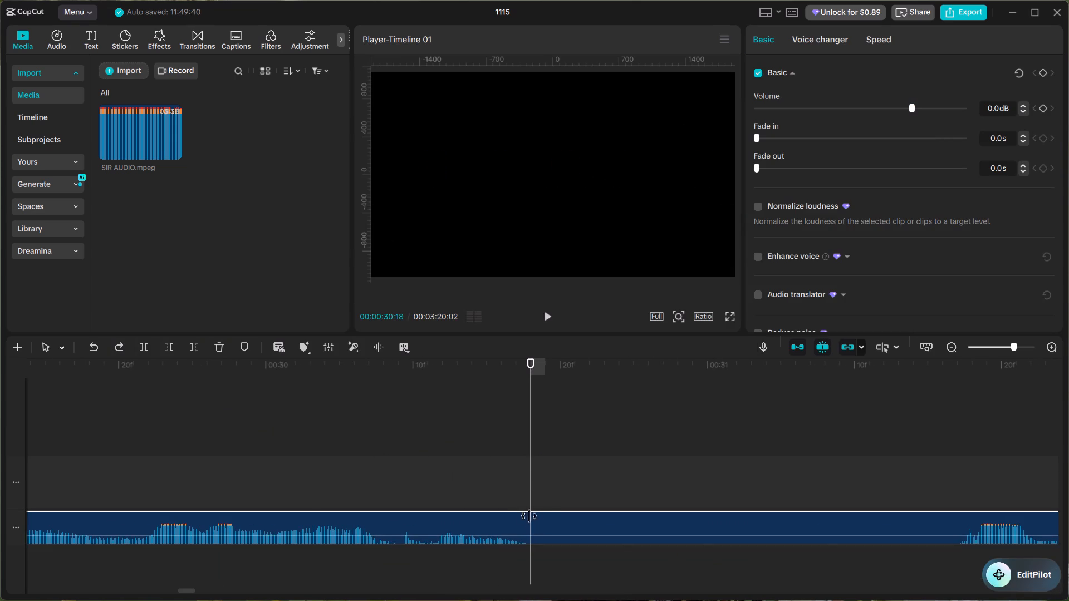
# Split the vocals at 00:00:31:17 before the next speech, delete the silent piece in front of it and close the gap.
pyautogui.keyDown('alt'); pyautogui.scroll(-4, 546, 503); pyautogui.keyUp('alt')
pyautogui.click(606, 444)
pyautogui.moveTo(606, 444); pyautogui.dragTo(623, 470)
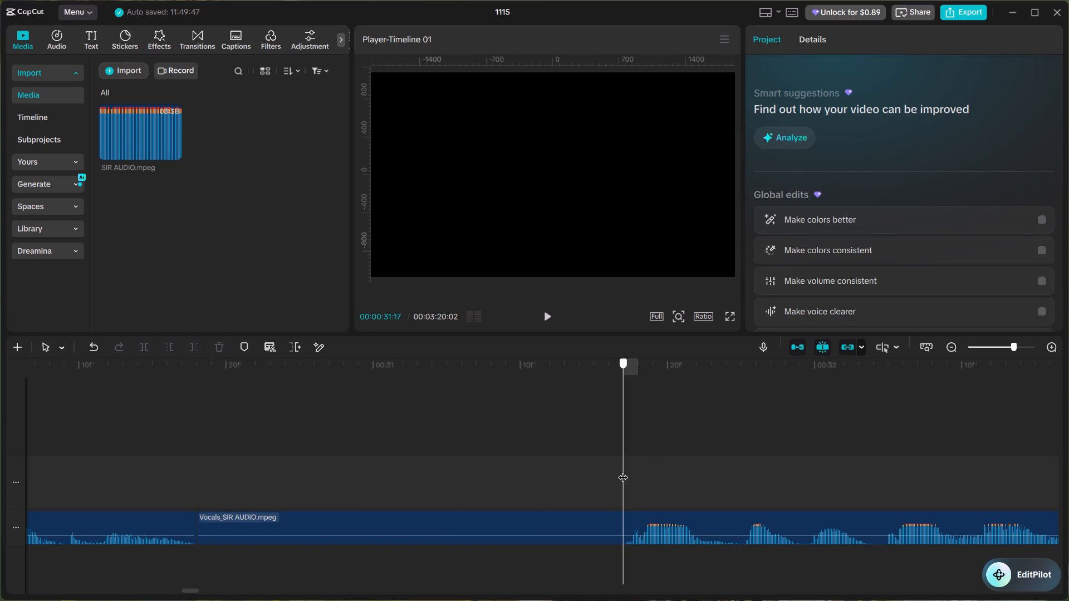
pyautogui.moveTo(623, 470); pyautogui.dragTo(622, 470)
pyautogui.click(625, 473)
pyautogui.click(618, 528)
pyautogui.hotkey('ctrl', 'v')
pyautogui.click(563, 530)
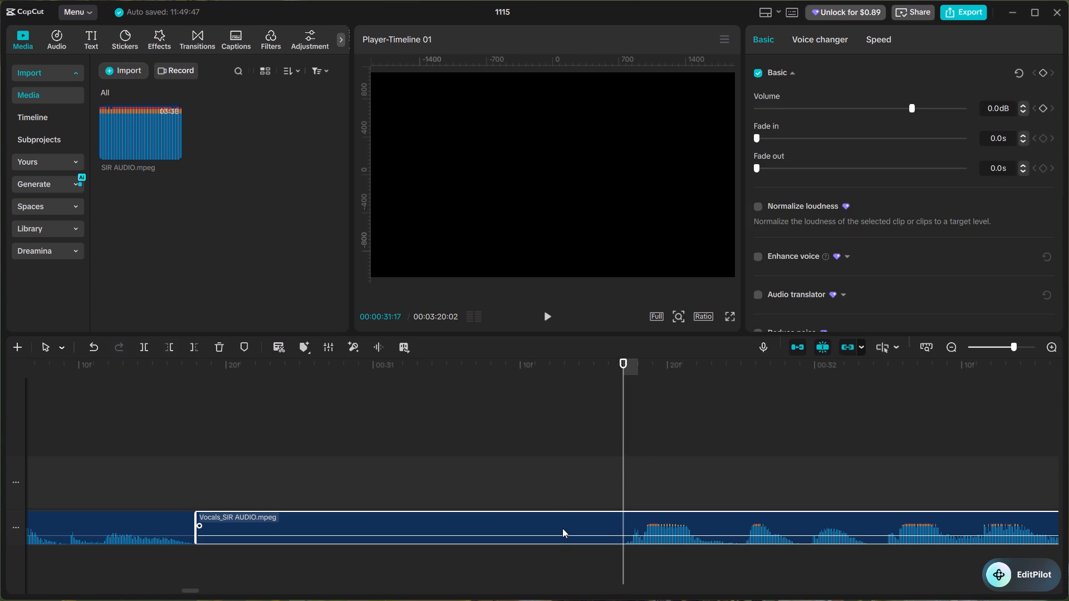
pyautogui.hotkey('ctrl', 'b')
pyautogui.click(562, 528)
pyautogui.press('BackSpace')
pyautogui.rightClick(562, 528)
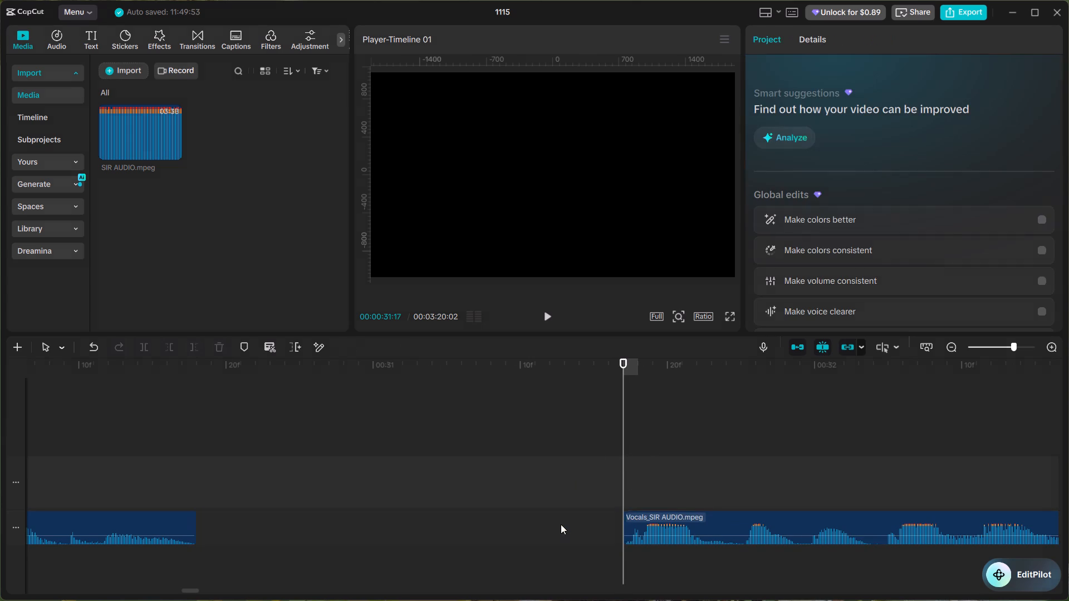
pyautogui.click(594, 479)
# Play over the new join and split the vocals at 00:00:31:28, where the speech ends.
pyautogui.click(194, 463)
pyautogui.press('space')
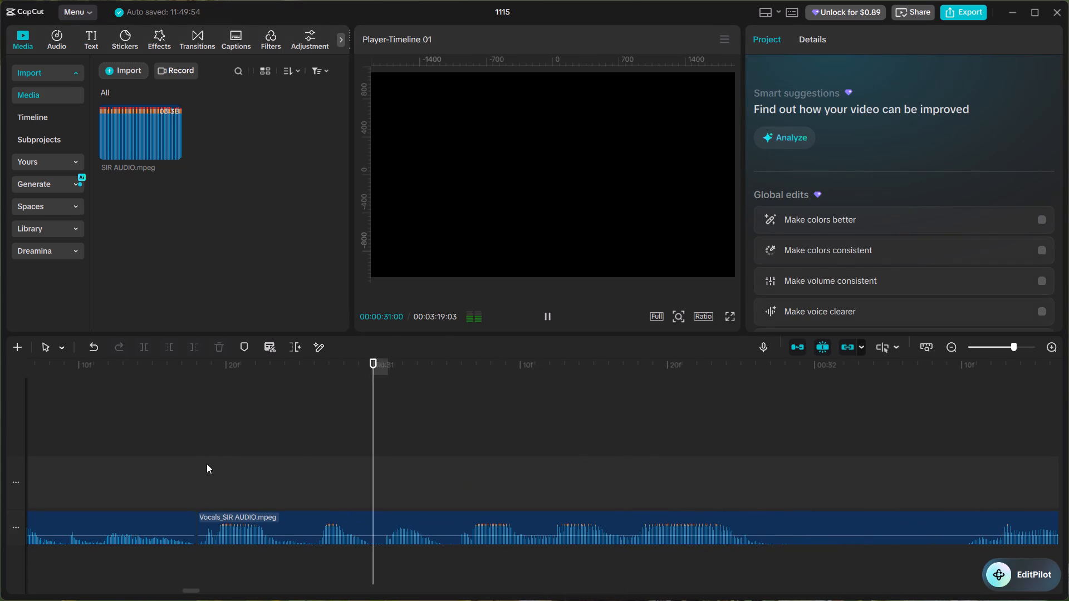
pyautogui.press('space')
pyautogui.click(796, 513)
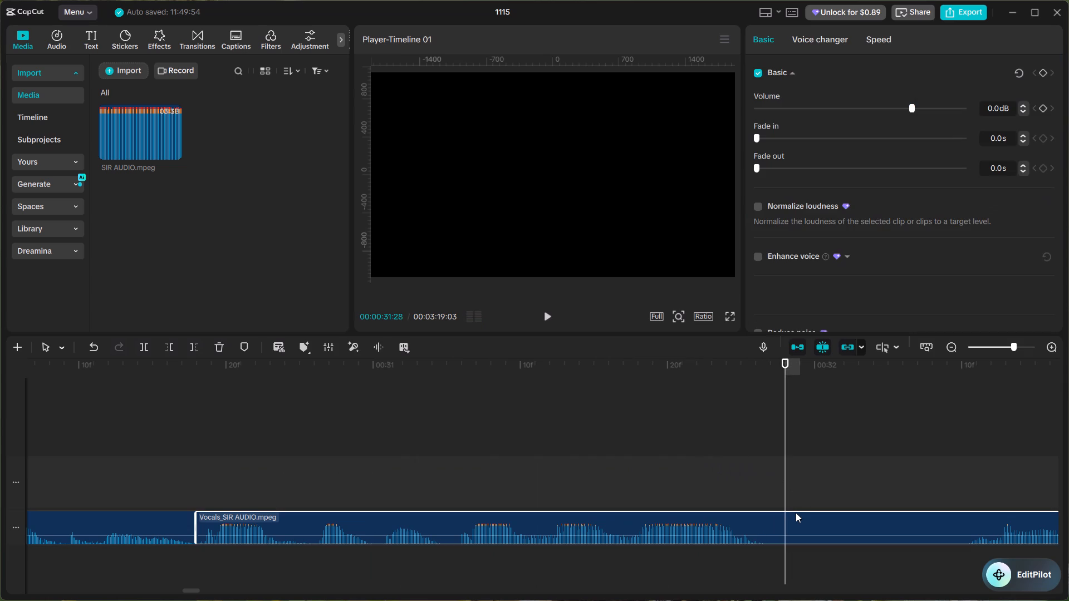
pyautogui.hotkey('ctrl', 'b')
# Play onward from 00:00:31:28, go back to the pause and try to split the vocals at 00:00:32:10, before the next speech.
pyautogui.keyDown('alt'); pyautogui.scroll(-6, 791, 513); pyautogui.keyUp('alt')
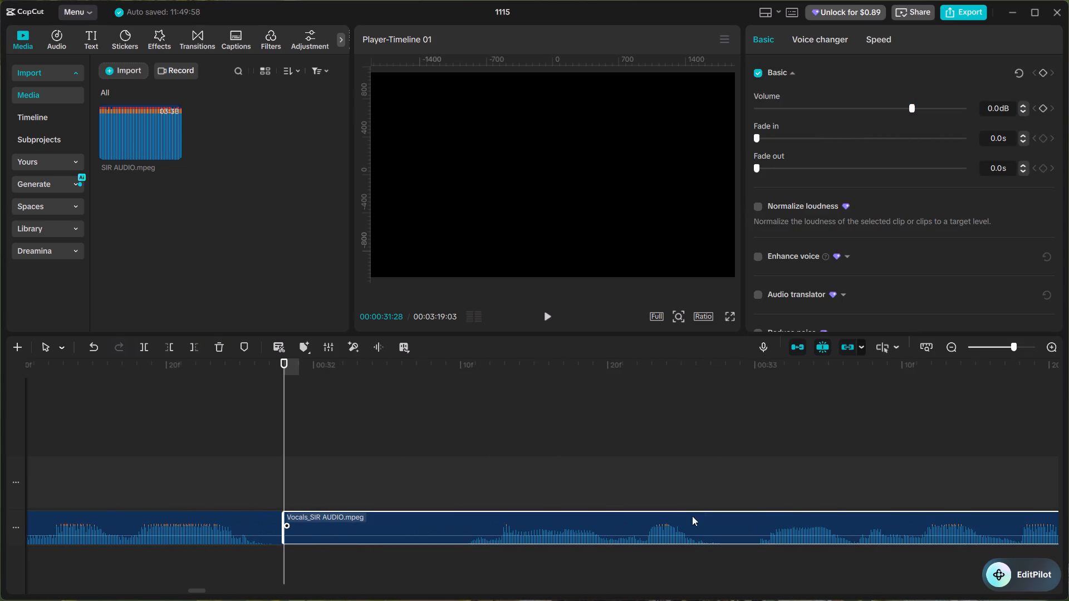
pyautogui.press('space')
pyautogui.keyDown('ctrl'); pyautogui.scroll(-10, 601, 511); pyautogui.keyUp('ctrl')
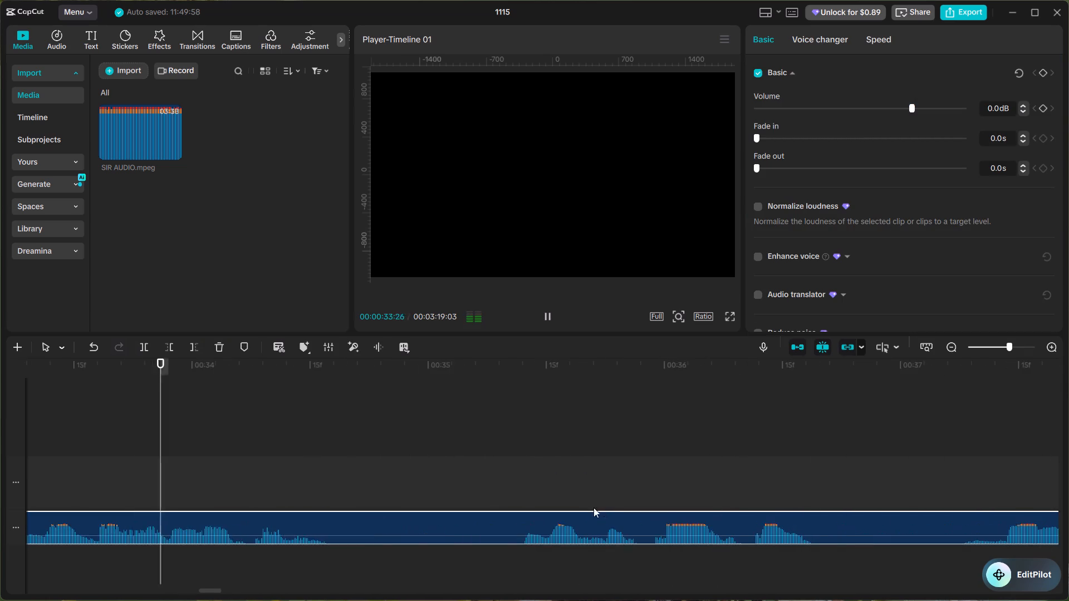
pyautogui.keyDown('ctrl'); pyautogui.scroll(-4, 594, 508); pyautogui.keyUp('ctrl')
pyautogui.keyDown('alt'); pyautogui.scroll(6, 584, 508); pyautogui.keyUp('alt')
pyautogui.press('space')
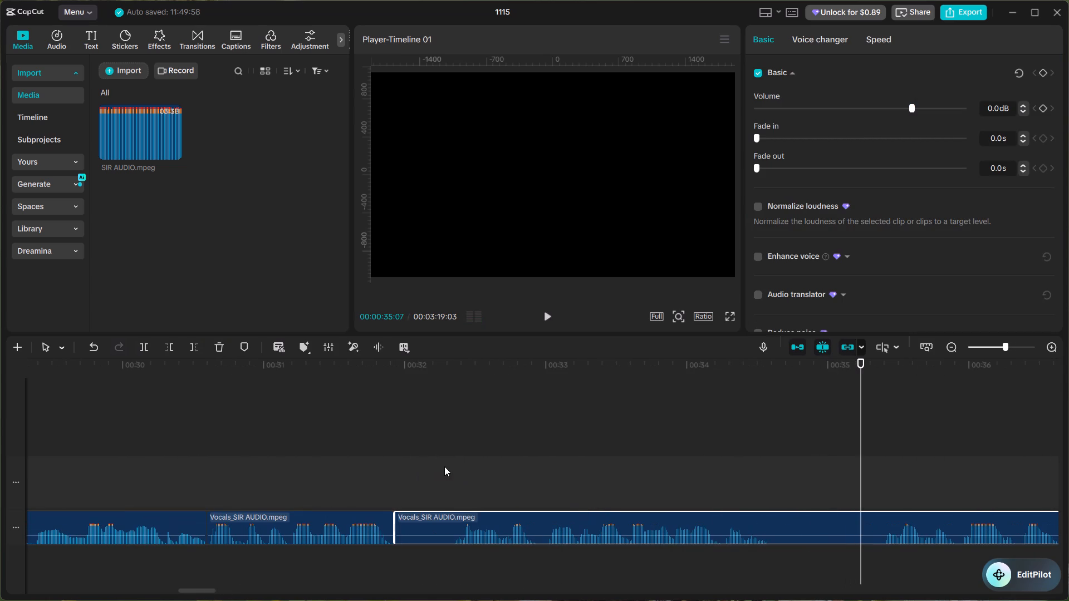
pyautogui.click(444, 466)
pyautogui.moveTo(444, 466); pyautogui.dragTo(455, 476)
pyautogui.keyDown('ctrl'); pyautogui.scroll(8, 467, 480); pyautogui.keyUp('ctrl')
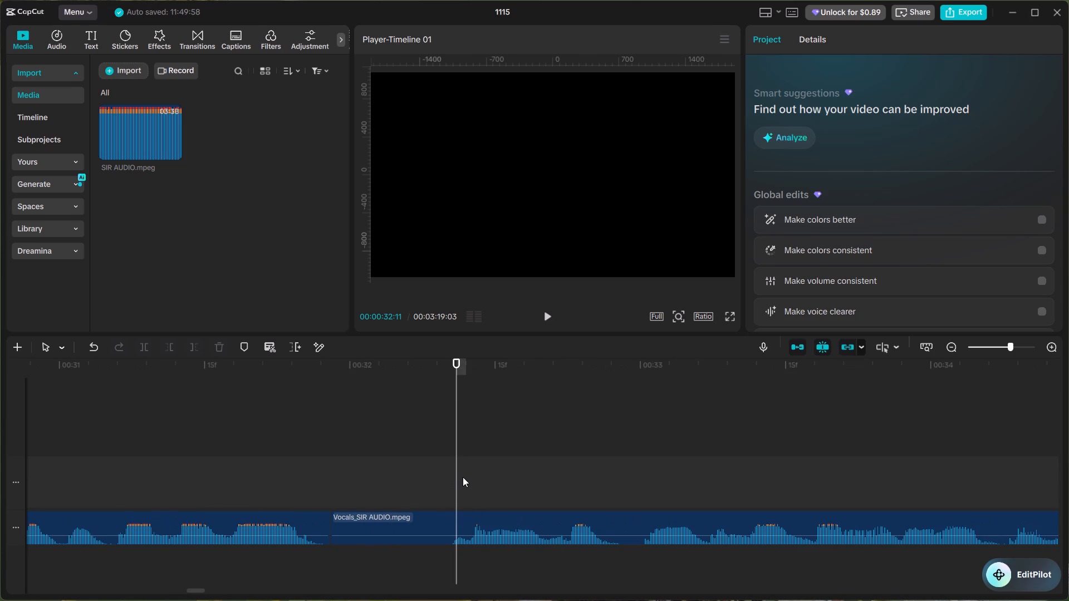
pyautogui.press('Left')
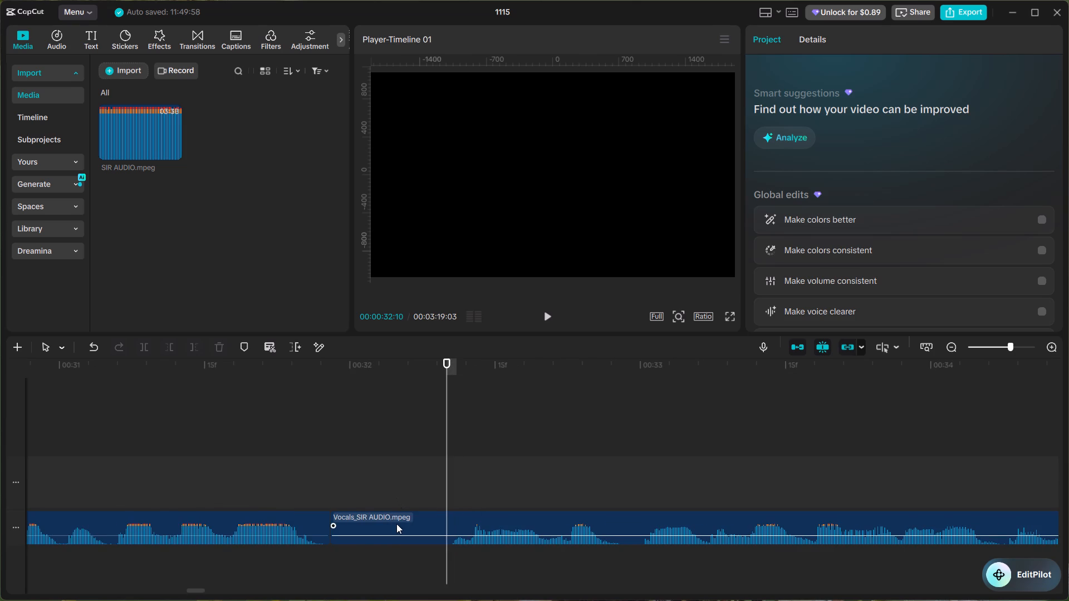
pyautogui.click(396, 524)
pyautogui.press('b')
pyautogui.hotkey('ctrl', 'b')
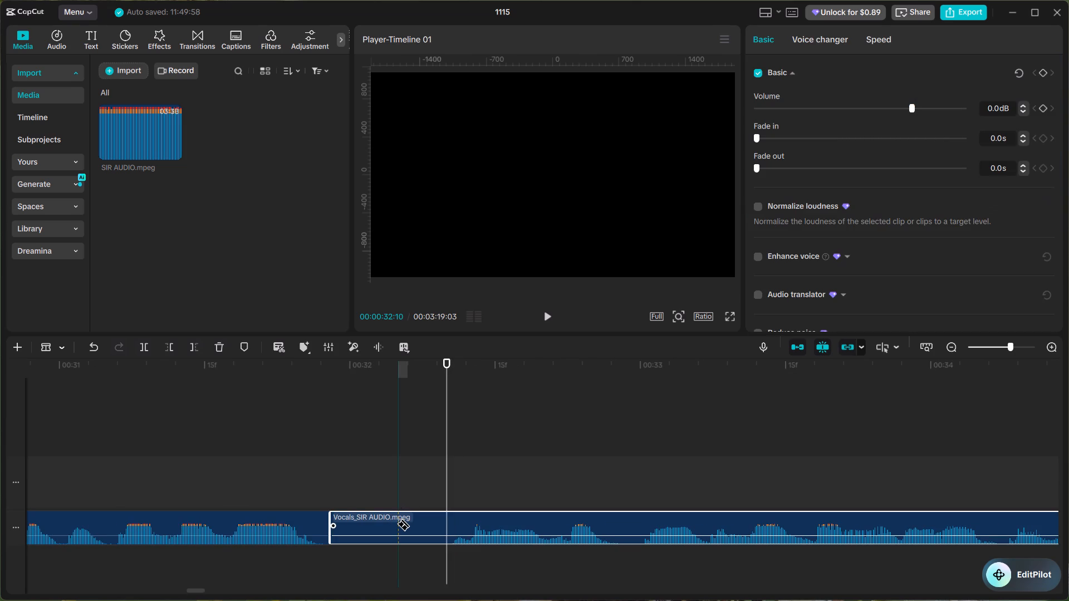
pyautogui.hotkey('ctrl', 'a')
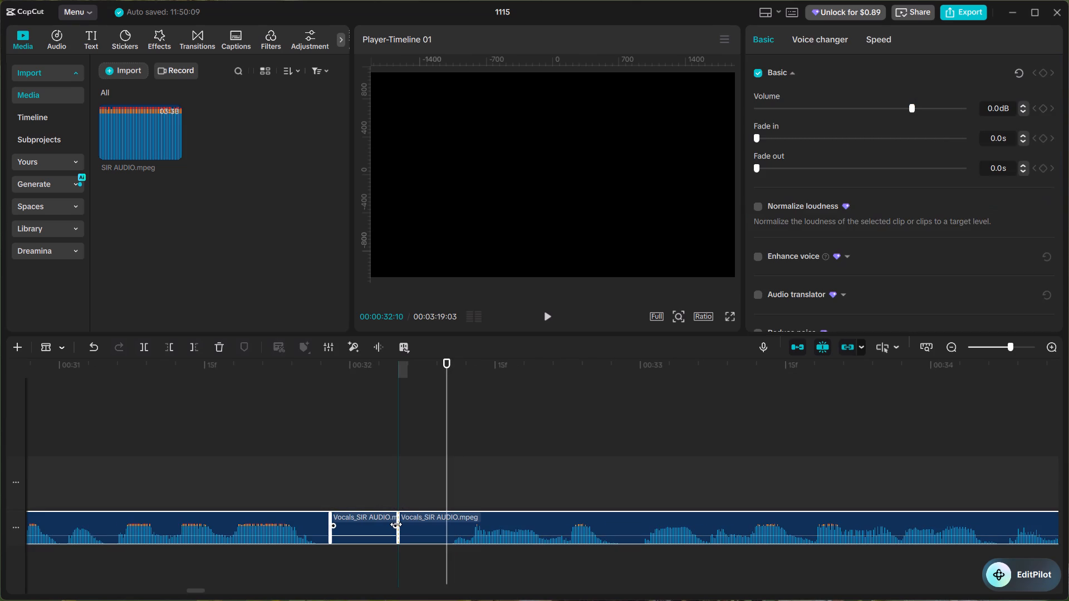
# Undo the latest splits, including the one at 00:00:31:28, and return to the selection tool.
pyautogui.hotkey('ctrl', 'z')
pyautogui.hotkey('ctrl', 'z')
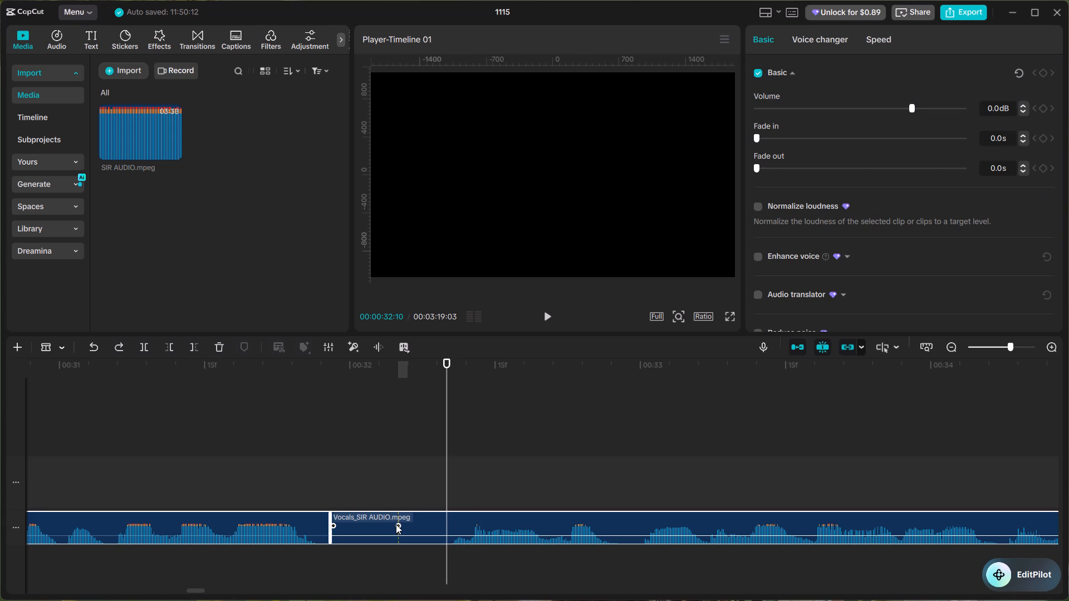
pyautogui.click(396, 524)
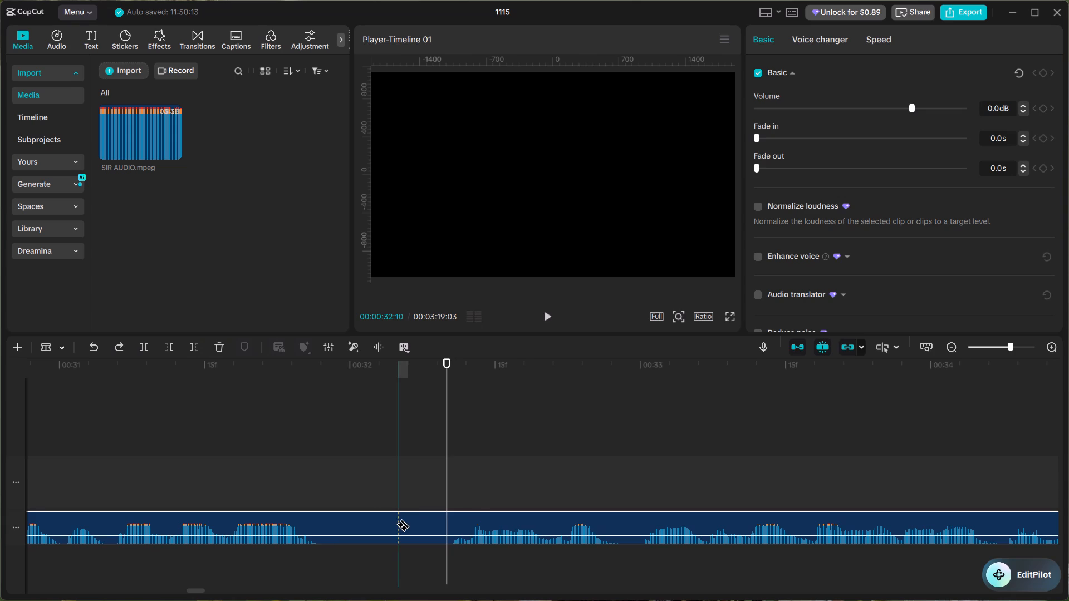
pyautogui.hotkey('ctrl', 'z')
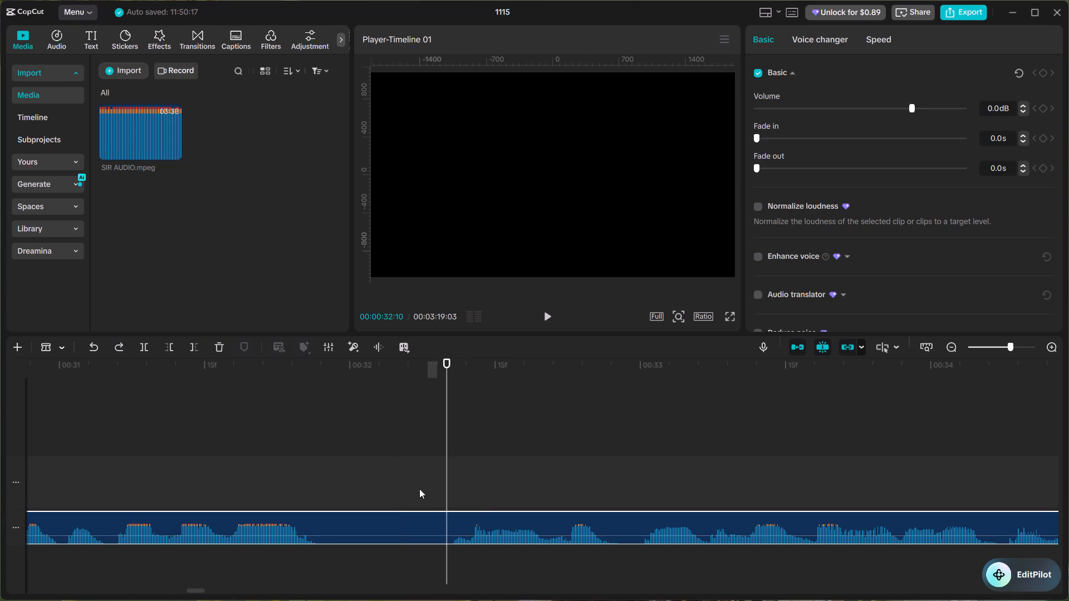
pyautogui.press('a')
# Split the vocals at 00:00:31:28, just after the speech fades out.
pyautogui.click(400, 476)
pyautogui.moveTo(400, 476); pyautogui.dragTo(325, 494)
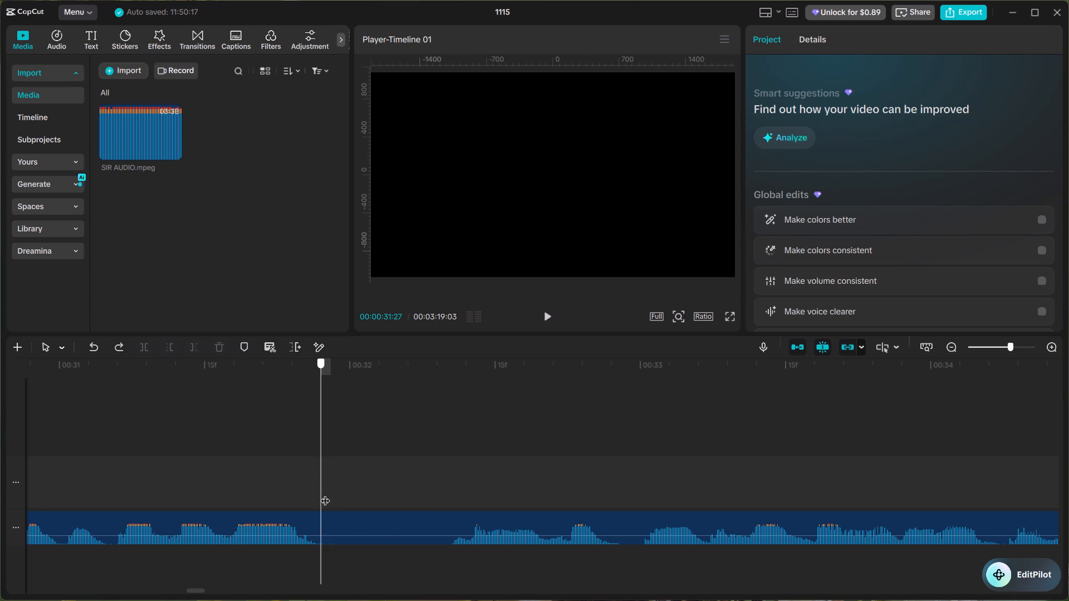
pyautogui.moveTo(325, 494); pyautogui.dragTo(327, 496)
pyautogui.click(336, 521)
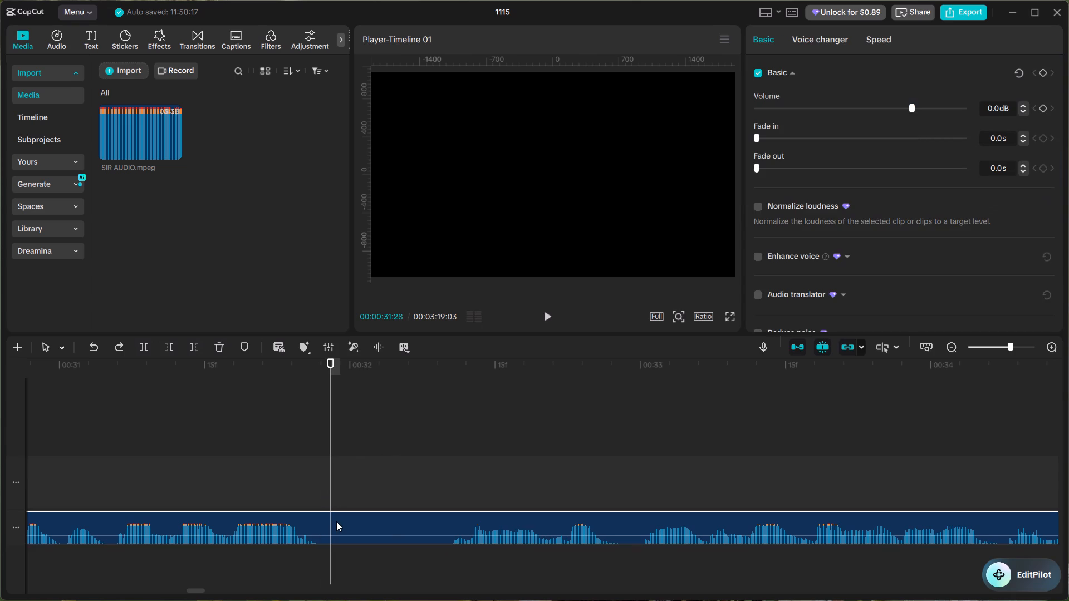
pyautogui.hotkey('ctrl', 'b')
# Split the vocals at 00:00:32:10 before the next speech, delete the silent piece in front of it and close the gap.
pyautogui.doubleClick(453, 460)
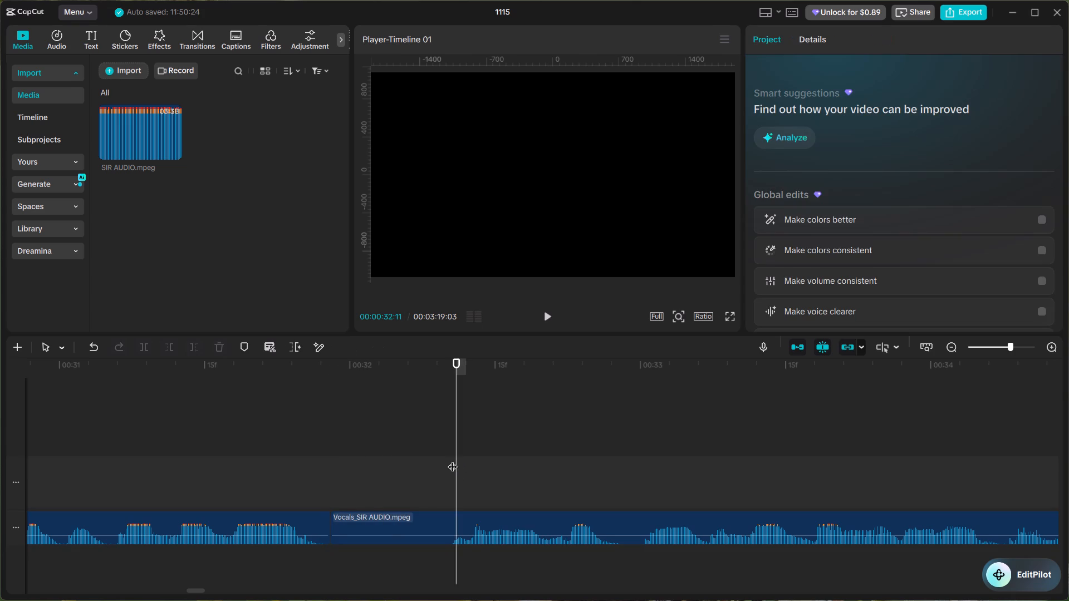
pyautogui.click(435, 519)
pyautogui.hotkey('ctrl', 'b')
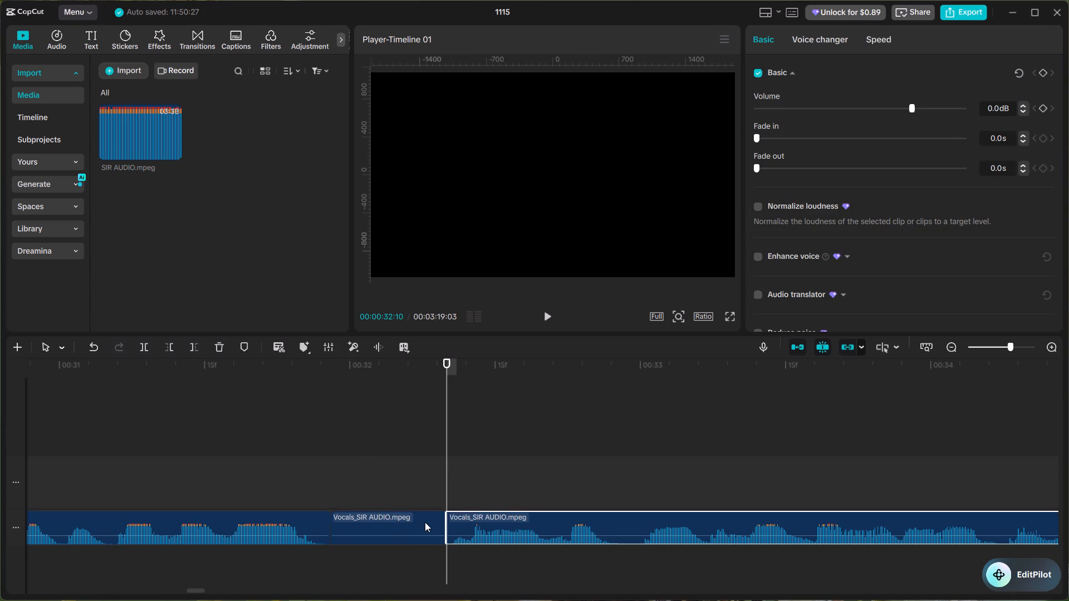
pyautogui.keyDown('ctrl'); pyautogui.click(424, 522); pyautogui.keyUp('ctrl')
pyautogui.press('BackSpace')
pyautogui.rightClick(424, 523)
pyautogui.click(450, 482)
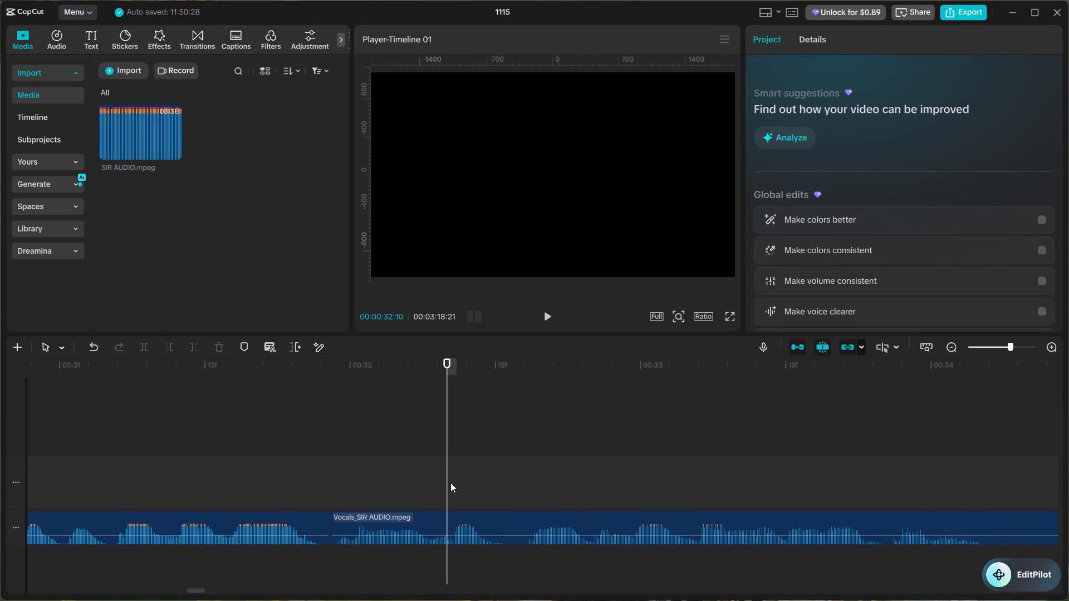
# Play over the last two joins and onward, and split the vocals at 00:00:34:06, where the speech ends.
pyautogui.keyDown('ctrl'); pyautogui.scroll(-8, 385, 501); pyautogui.keyUp('ctrl')
pyautogui.keyDown('alt'); pyautogui.scroll(3, 261, 522); pyautogui.keyUp('alt')
pyautogui.click(428, 460)
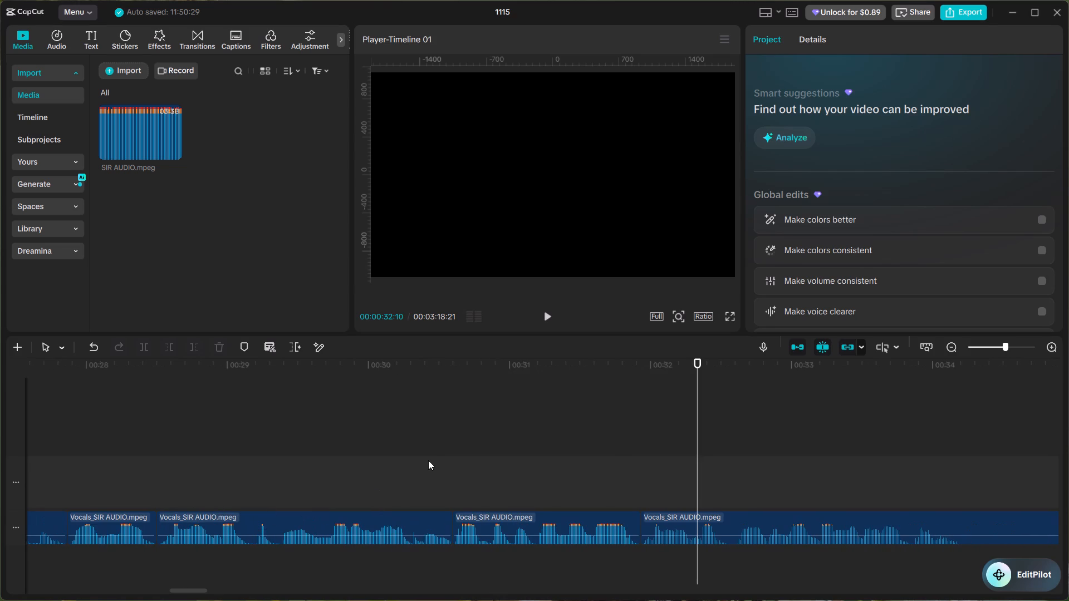
pyautogui.press('space')
pyautogui.click(361, 464)
pyautogui.press('space')
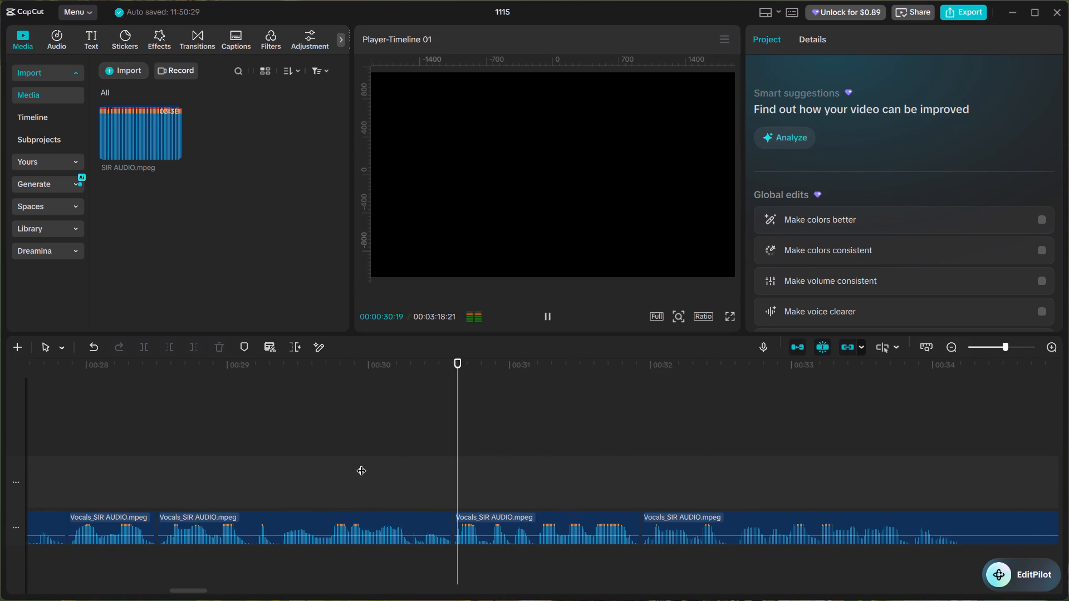
pyautogui.keyDown('alt'); pyautogui.scroll(-4, 515, 481); pyautogui.keyUp('alt')
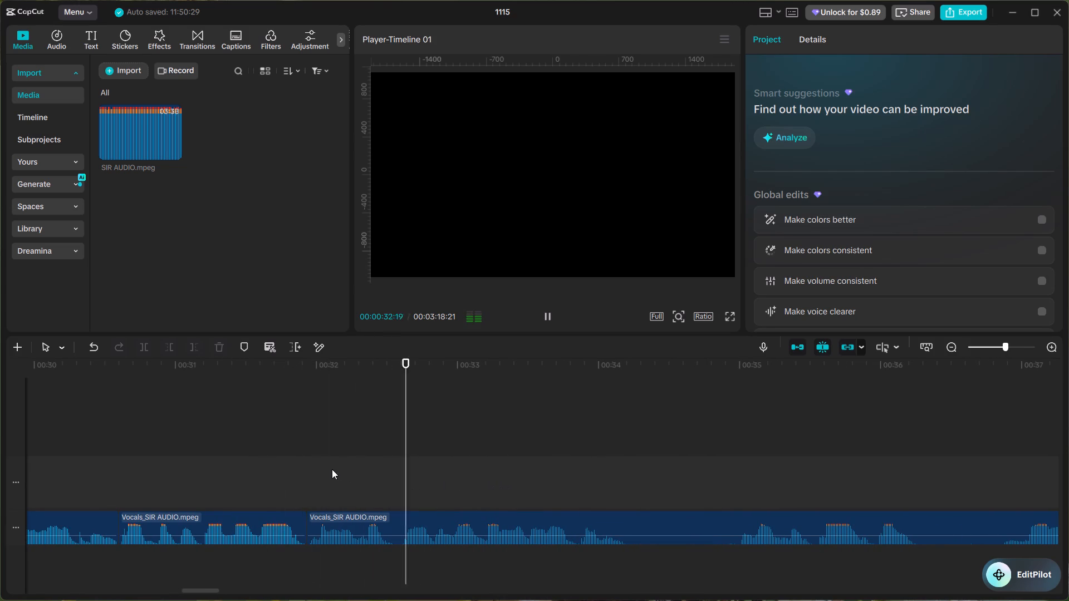
pyautogui.press('space')
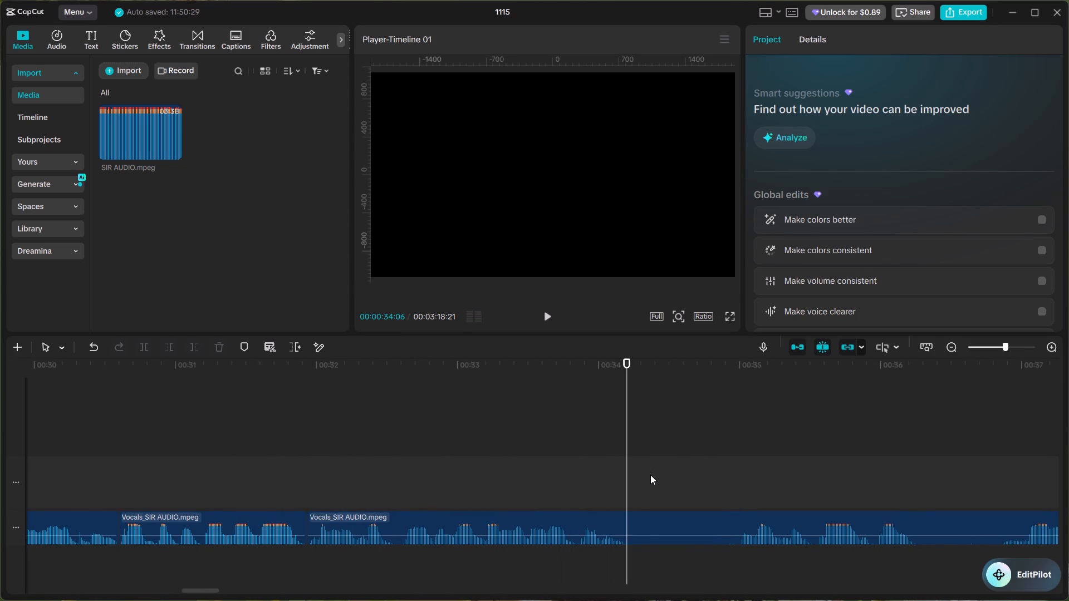
pyautogui.keyDown('ctrl'); pyautogui.scroll(7, 647, 498); pyautogui.keyUp('ctrl')
pyautogui.click(620, 519)
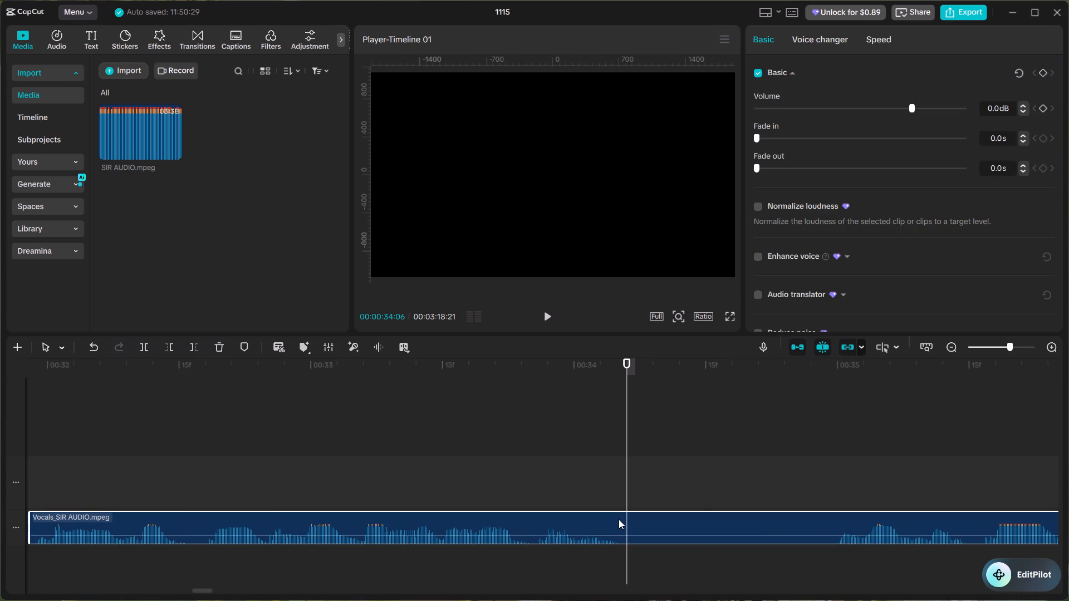
pyautogui.hotkey('ctrl', 'b')
# Split the vocals at 00:00:35:00 before the next speech, delete the silent piece in front of it and close the gap.
pyautogui.keyDown('alt'); pyautogui.scroll(-5, 616, 519); pyautogui.keyUp('alt')
pyautogui.doubleClick(416, 462)
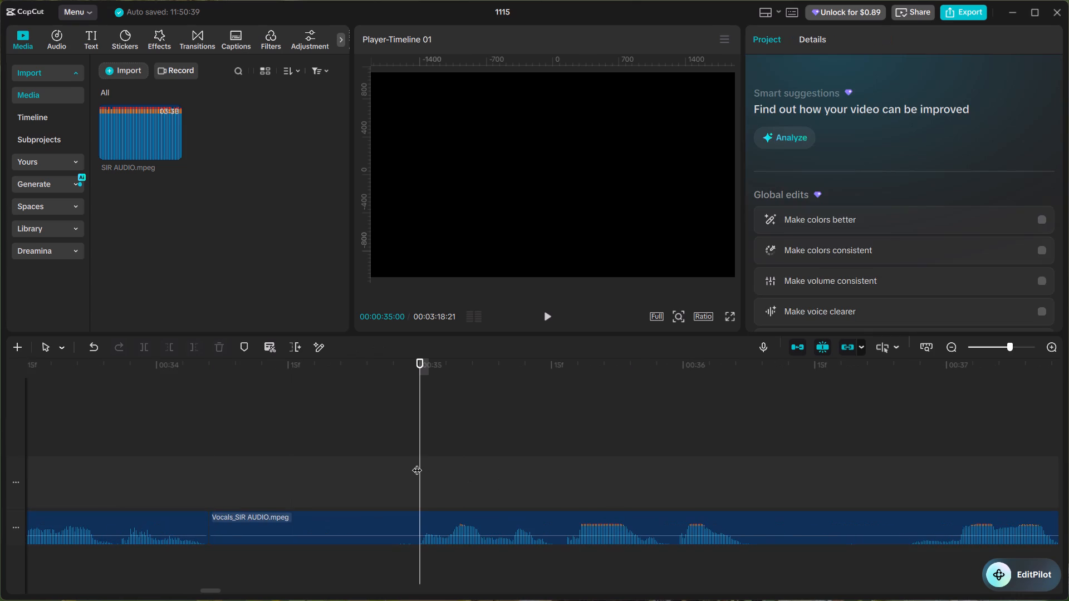
pyautogui.click(398, 516)
pyautogui.hotkey('ctrl', 'b')
pyautogui.click(393, 525)
pyautogui.press('BackSpace')
pyautogui.rightClick(393, 525)
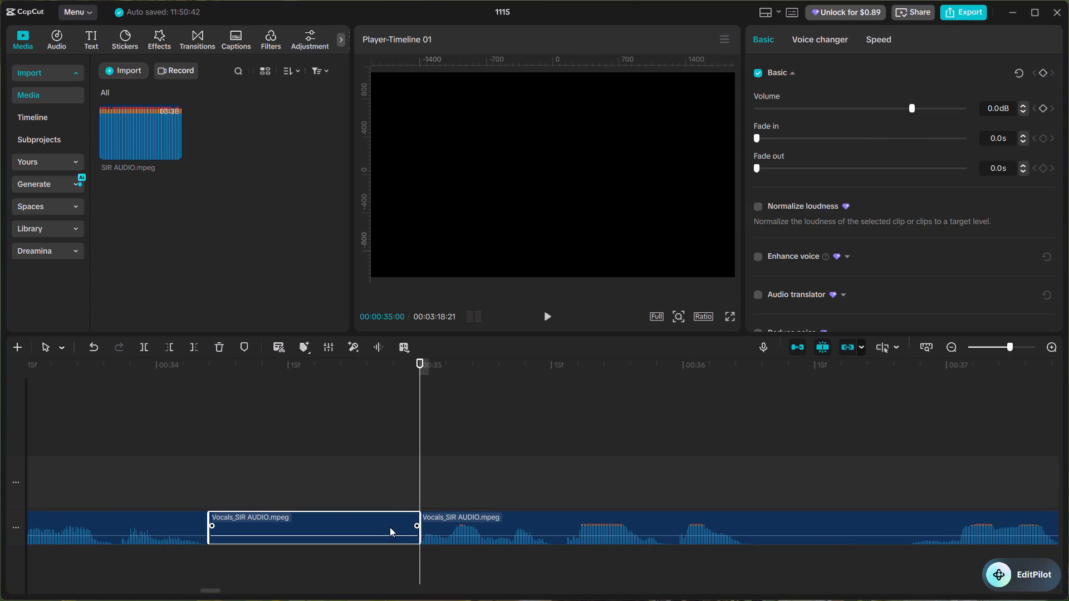
pyautogui.click(414, 487)
# Play over the new join and split the vocals at 00:00:35:13, where the speech fades out.
pyautogui.click(173, 446)
pyautogui.press('space')
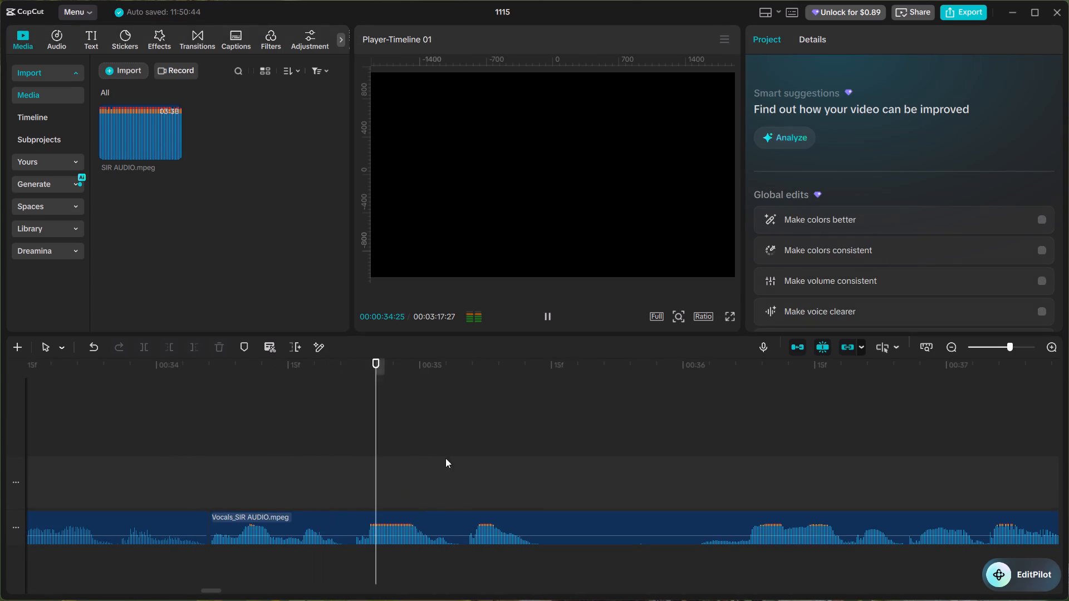
pyautogui.keyDown('alt'); pyautogui.scroll(-2, 467, 465); pyautogui.keyUp('alt')
pyautogui.press('space')
pyautogui.doubleClick(368, 461)
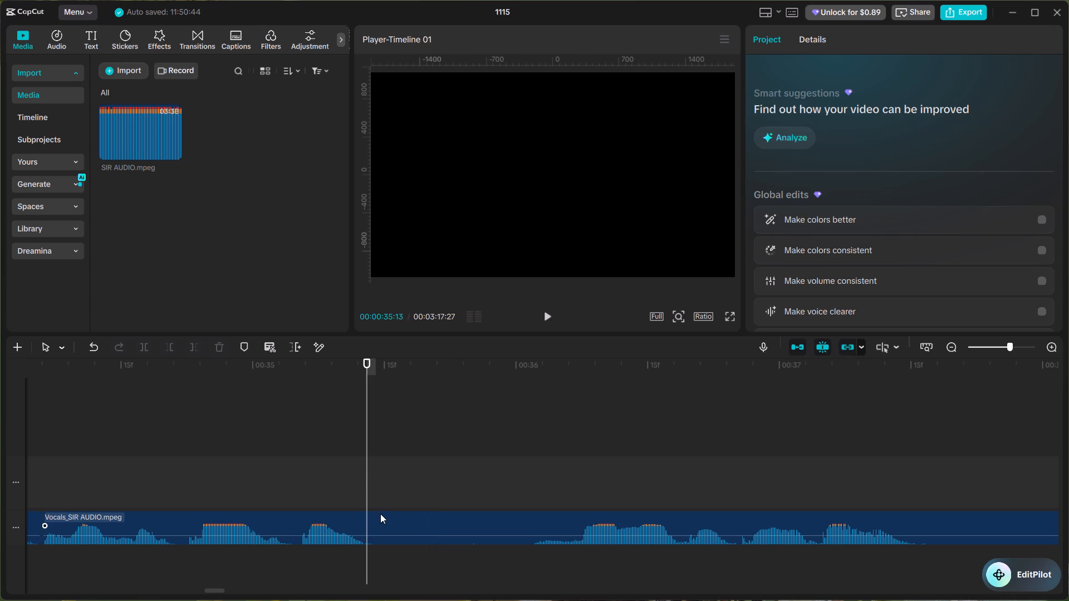
pyautogui.click(380, 514)
pyautogui.hotkey('ctrl', 'b')
# Split the vocals at 00:00:36:02 before the next speech, delete the silent piece in front of it and close the gap.
pyautogui.press('space')
pyautogui.press('space')
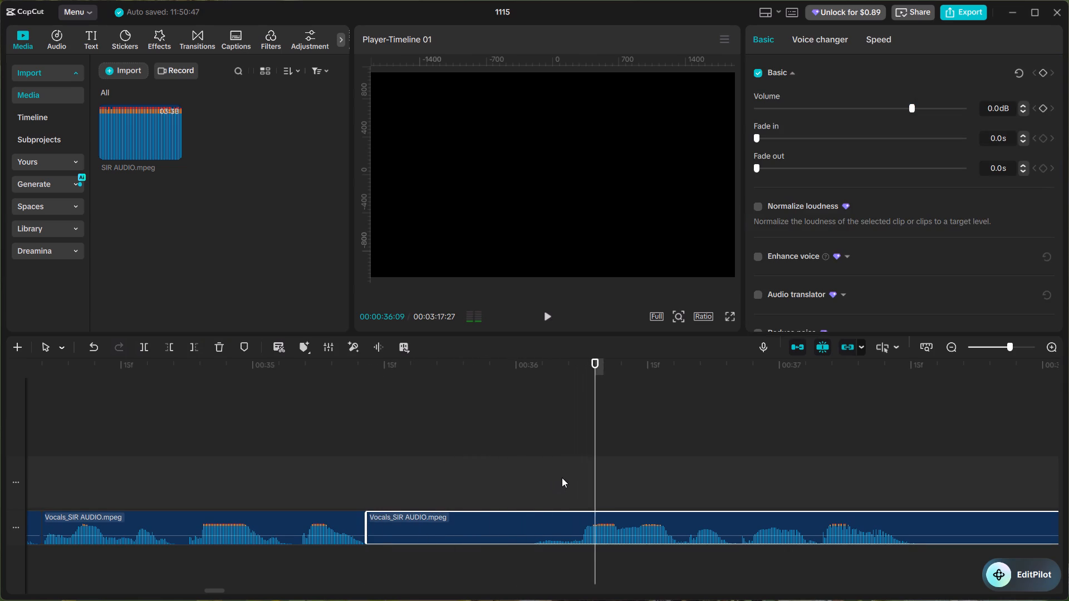
pyautogui.click(562, 476)
pyautogui.moveTo(561, 475); pyautogui.dragTo(532, 471)
pyautogui.press('space')
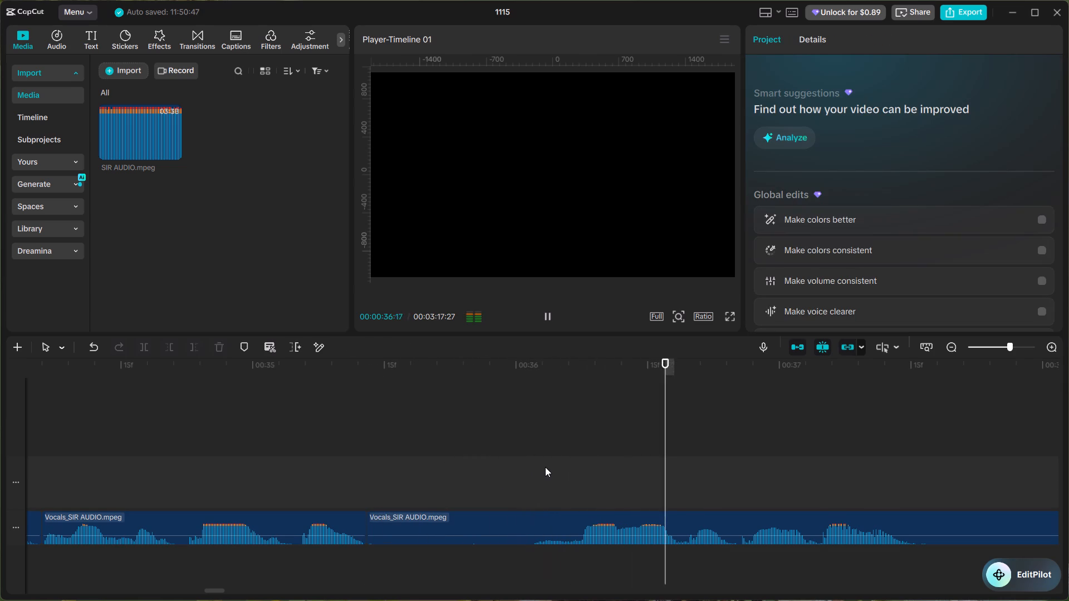
pyautogui.click(545, 467)
pyautogui.moveTo(545, 467); pyautogui.dragTo(536, 464)
pyautogui.click(527, 519)
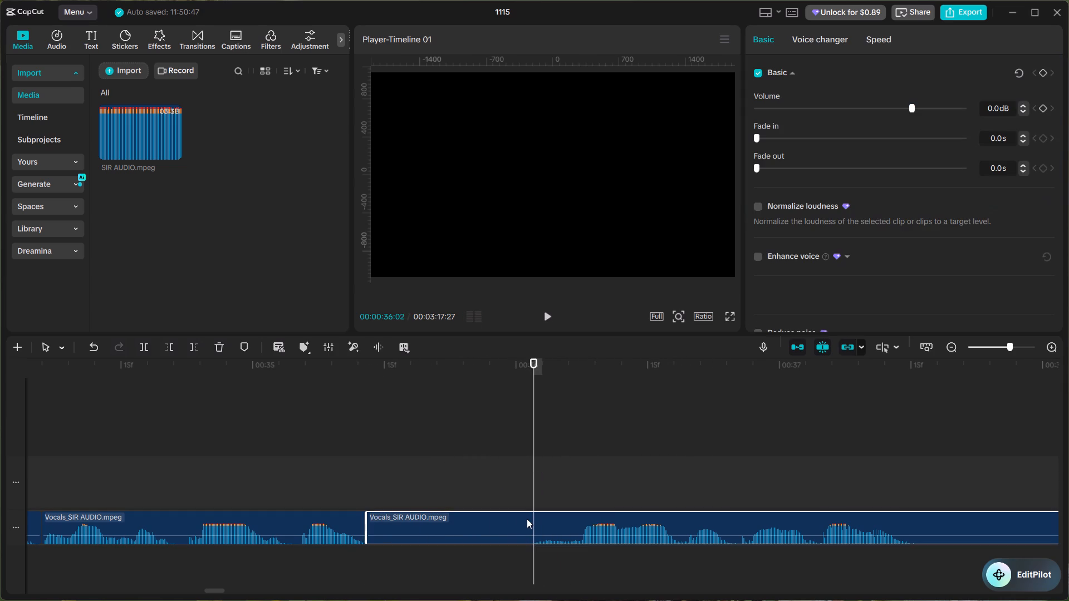
pyautogui.hotkey('ctrl', 'b')
pyautogui.click(486, 530)
pyautogui.press('BackSpace')
pyautogui.rightClick(488, 529)
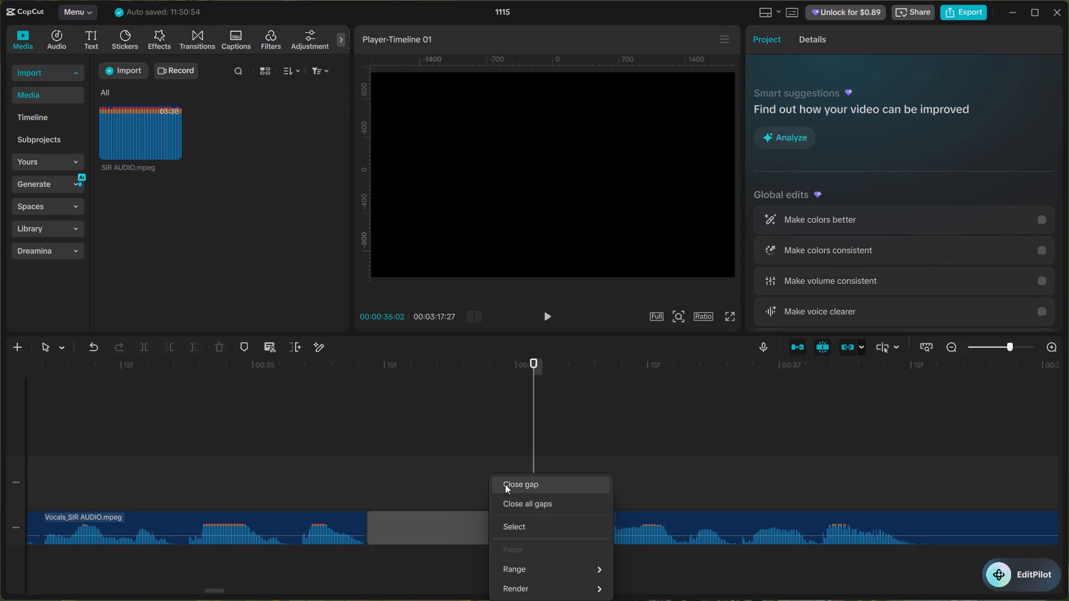
pyautogui.click(505, 484)
# Play over the new join and split the vocals at 00:00:36:27, where the speech ends.
pyautogui.click(355, 452)
pyautogui.click(300, 457)
pyautogui.press('space')
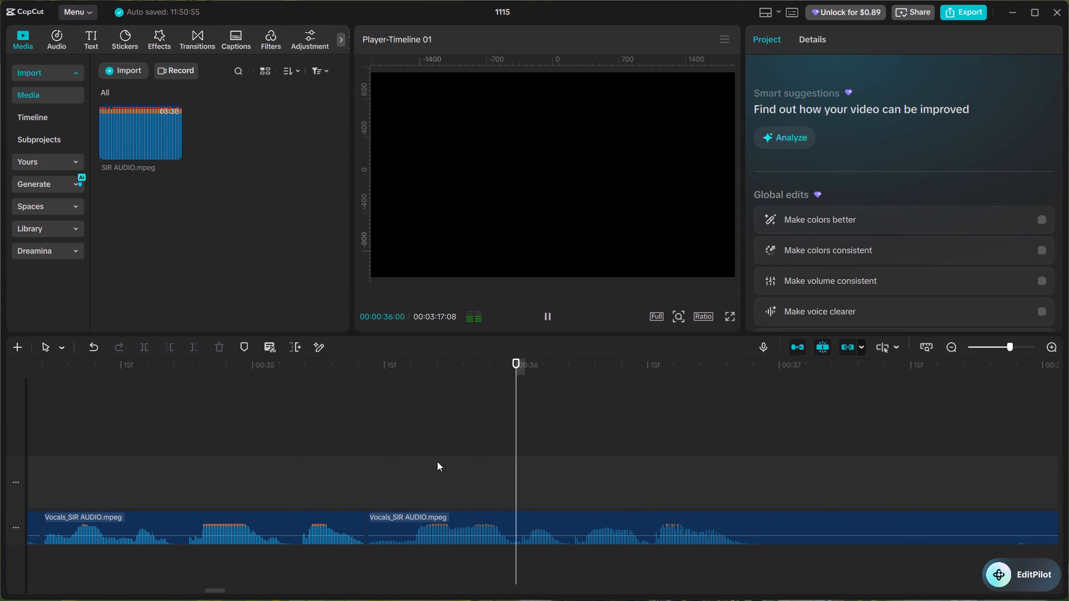
pyautogui.keyDown('alt'); pyautogui.scroll(-3, 459, 462); pyautogui.keyUp('alt')
pyautogui.press('space')
pyautogui.moveTo(483, 460); pyautogui.dragTo(500, 472)
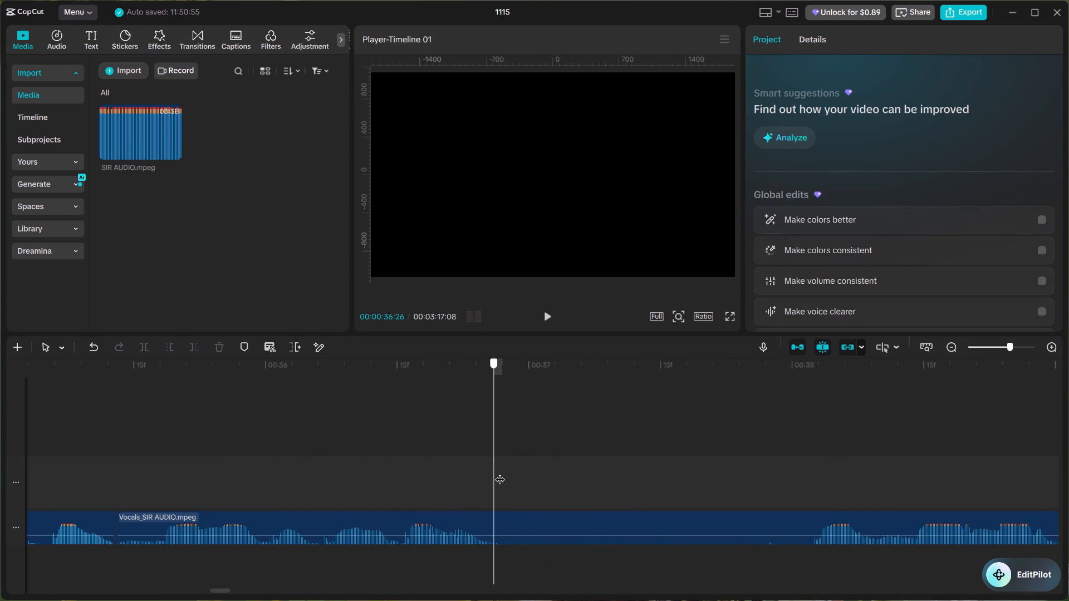
pyautogui.moveTo(500, 472); pyautogui.dragTo(502, 475)
pyautogui.click(509, 517)
pyautogui.hotkey('ctrl', 'v')
pyautogui.hotkey('ctrl', 'b')
# Split the vocals at 00:00:38:02 before the next speech, delete the silent piece in front of it and close the gap.
pyautogui.keyDown('alt'); pyautogui.scroll(-2, 546, 499); pyautogui.keyUp('alt')
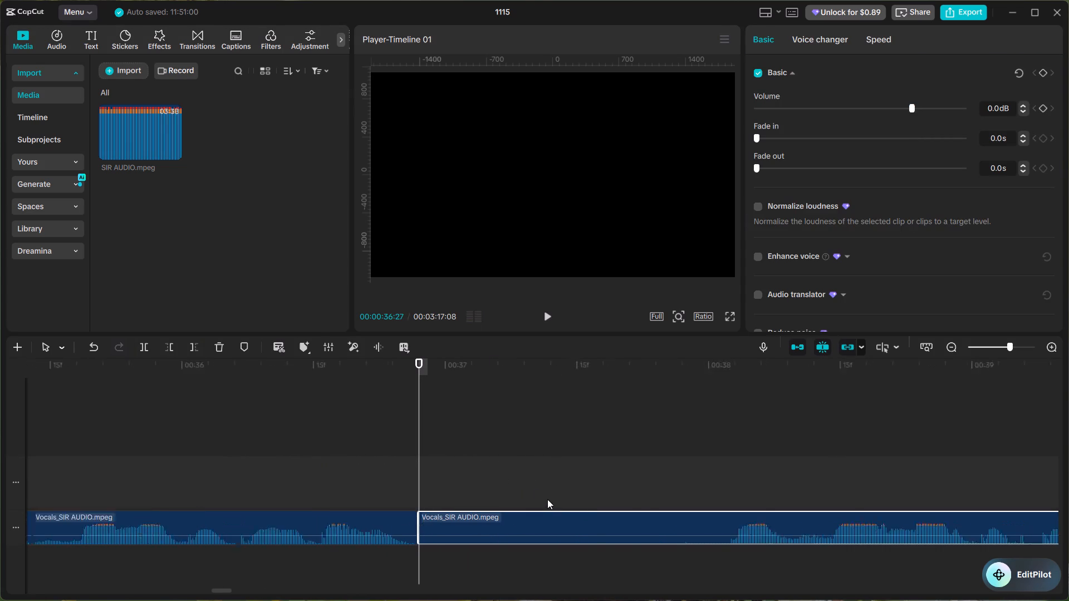
pyautogui.keyDown('alt'); pyautogui.scroll(-2, 547, 499); pyautogui.keyUp('alt')
pyautogui.click(470, 449)
pyautogui.press('space')
pyautogui.click(470, 449)
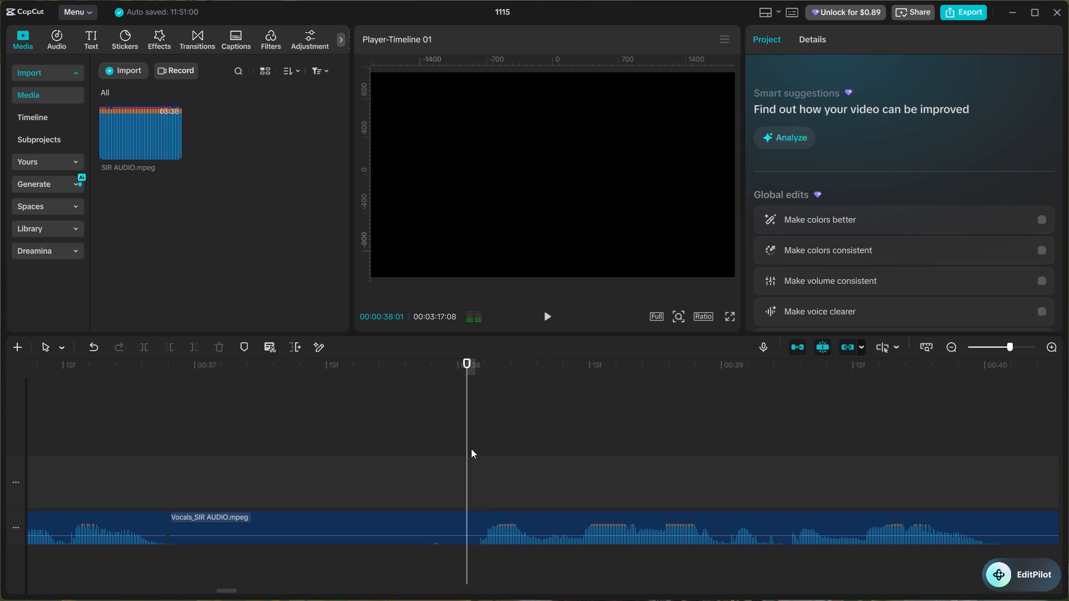
pyautogui.moveTo(471, 449); pyautogui.dragTo(476, 462)
pyautogui.click(480, 527)
pyautogui.hotkey('ctrl', 'b')
pyautogui.keyDown('ctrl'); pyautogui.click(460, 524); pyautogui.keyUp('ctrl')
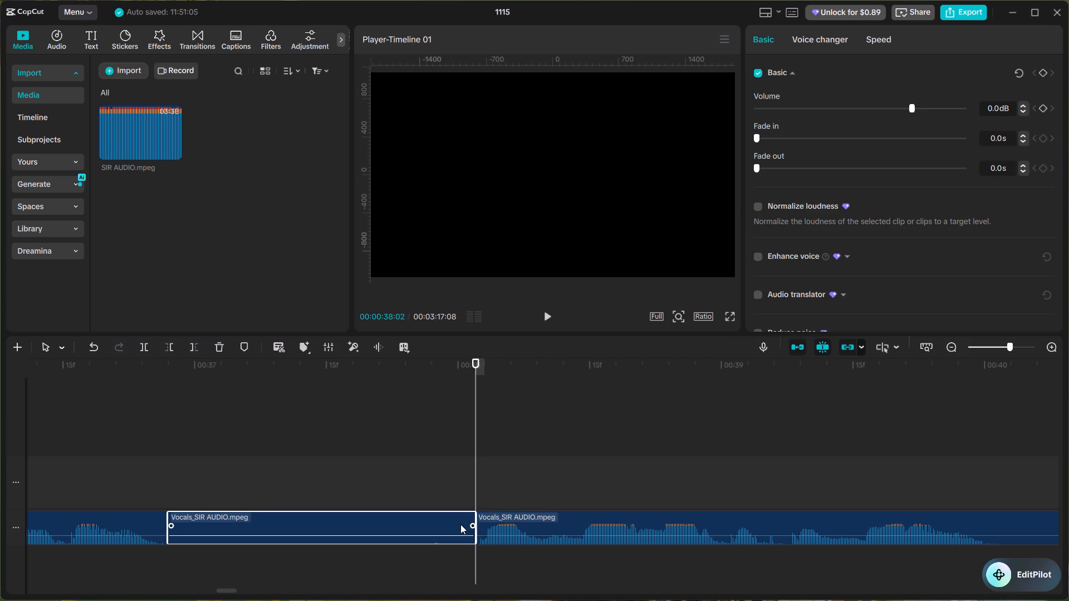
pyautogui.press('BackSpace')
pyautogui.rightClick(460, 524)
pyautogui.click(475, 486)
# Play over the new join and split the vocals just before 00:00:39:00, where the speech fades out.
pyautogui.click(158, 467)
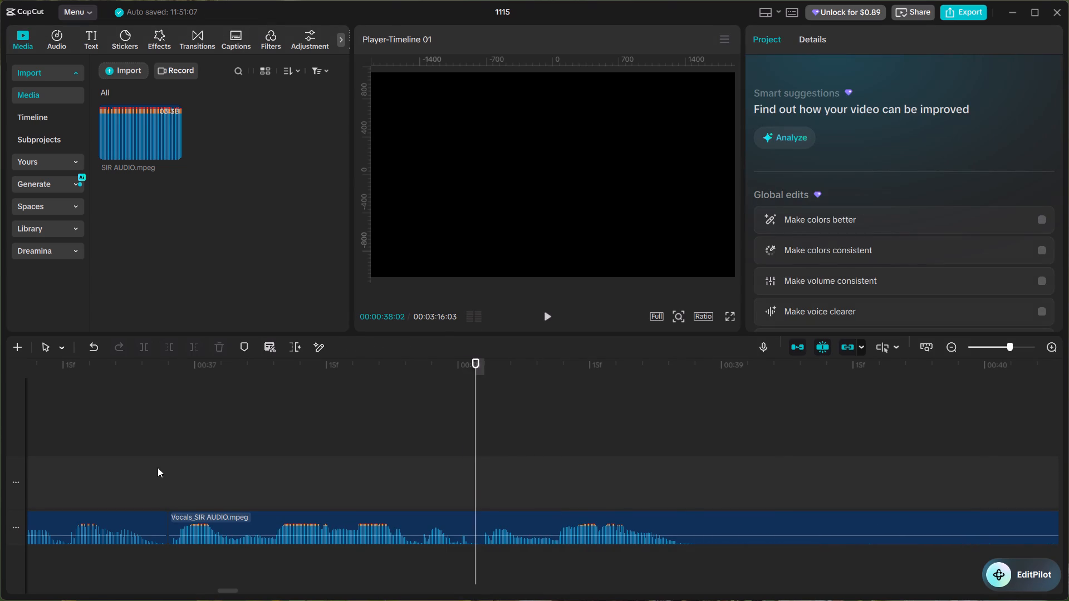
pyautogui.press('space')
pyautogui.keyDown('alt'); pyautogui.scroll(-4, 365, 474); pyautogui.keyUp('alt')
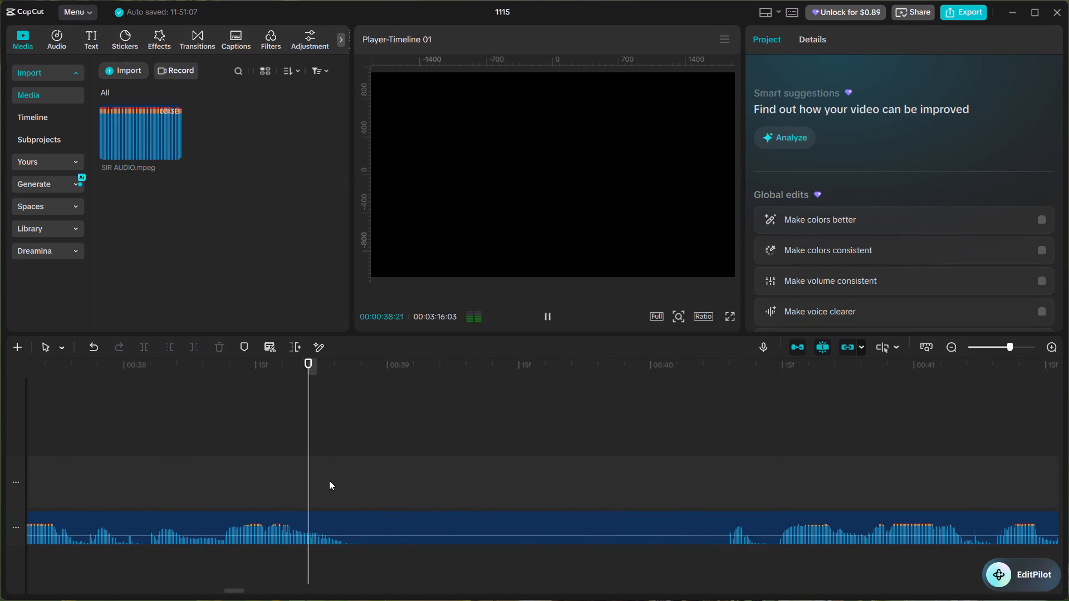
pyautogui.press('space')
pyautogui.click(361, 523)
pyautogui.hotkey('ctrl', 'b')
# Split the vocals at 00:00:40:08 before the next speech, delete the silent piece in front of it and close the gap.
pyautogui.keyDown('alt'); pyautogui.scroll(-4, 454, 503); pyautogui.keyUp('alt')
pyautogui.click(389, 474)
pyautogui.press('space')
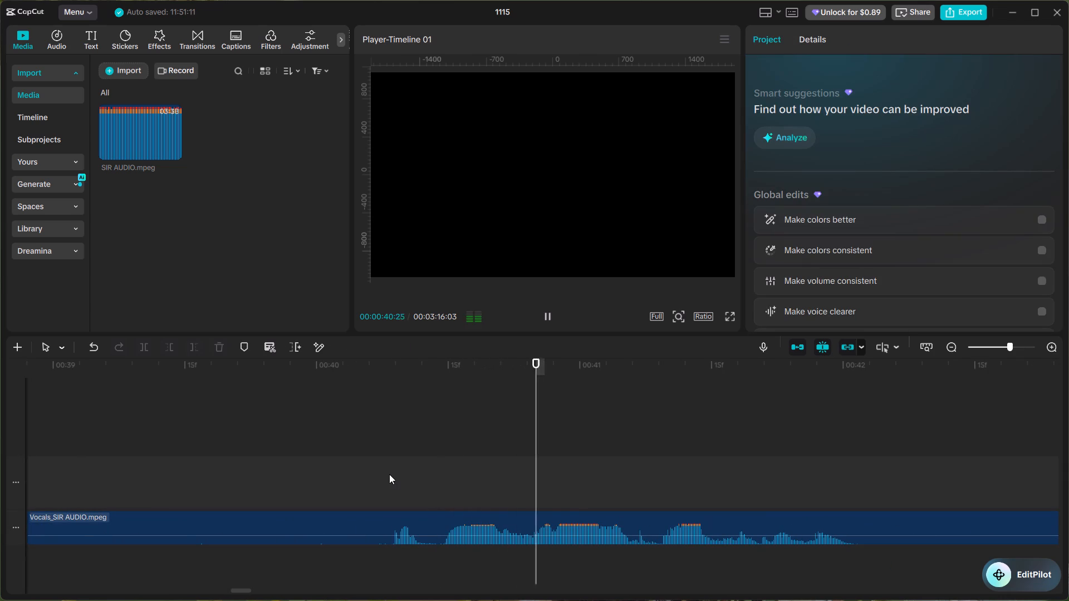
pyautogui.click(389, 474)
pyautogui.press('space')
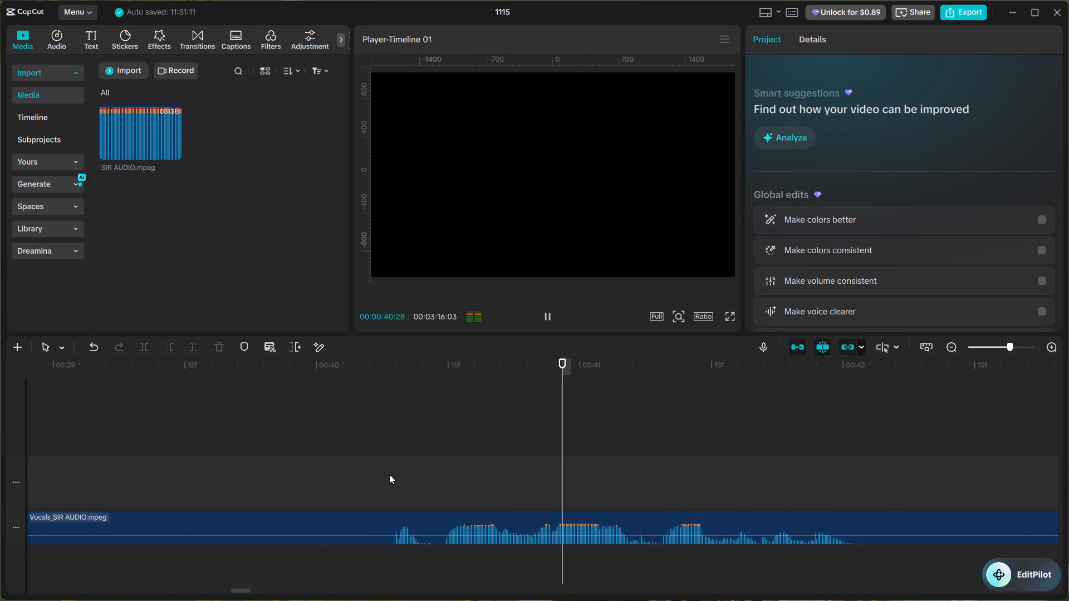
pyautogui.click(389, 474)
pyautogui.moveTo(389, 474); pyautogui.dragTo(391, 479)
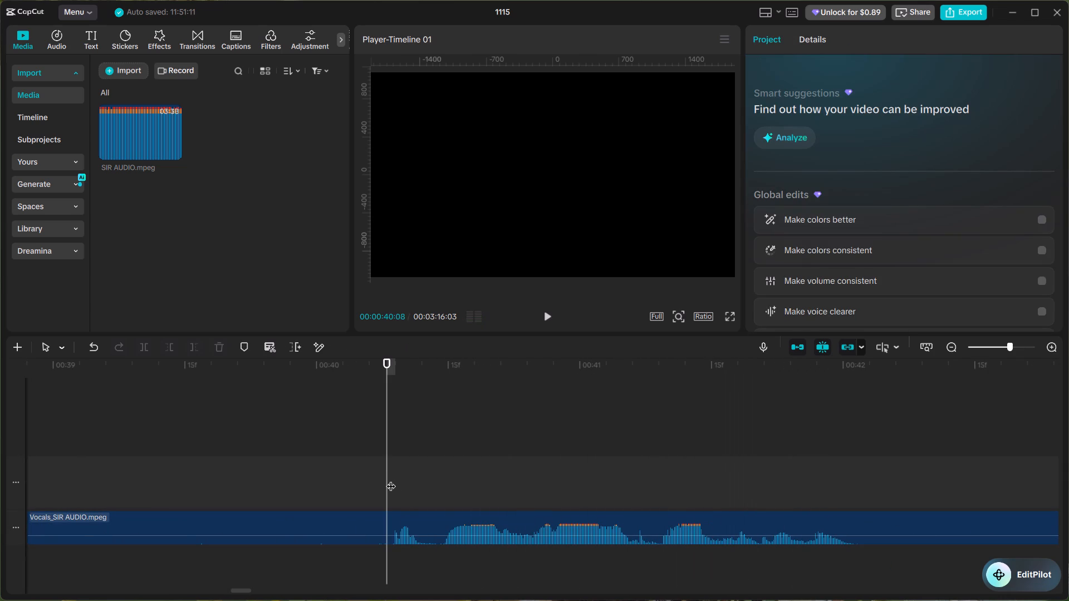
pyautogui.click(377, 533)
pyautogui.hotkey('ctrl', 'b')
pyautogui.click(338, 537)
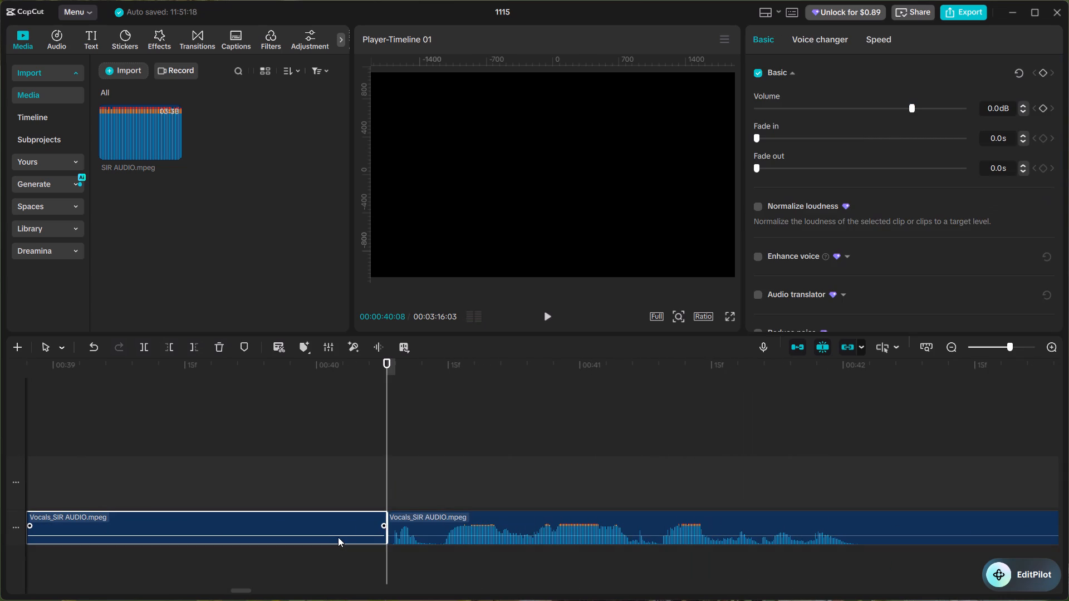
pyautogui.press('BackSpace')
pyautogui.keyDown('alt'); pyautogui.scroll(3, 337, 535); pyautogui.keyUp('alt')
pyautogui.rightClick(345, 536)
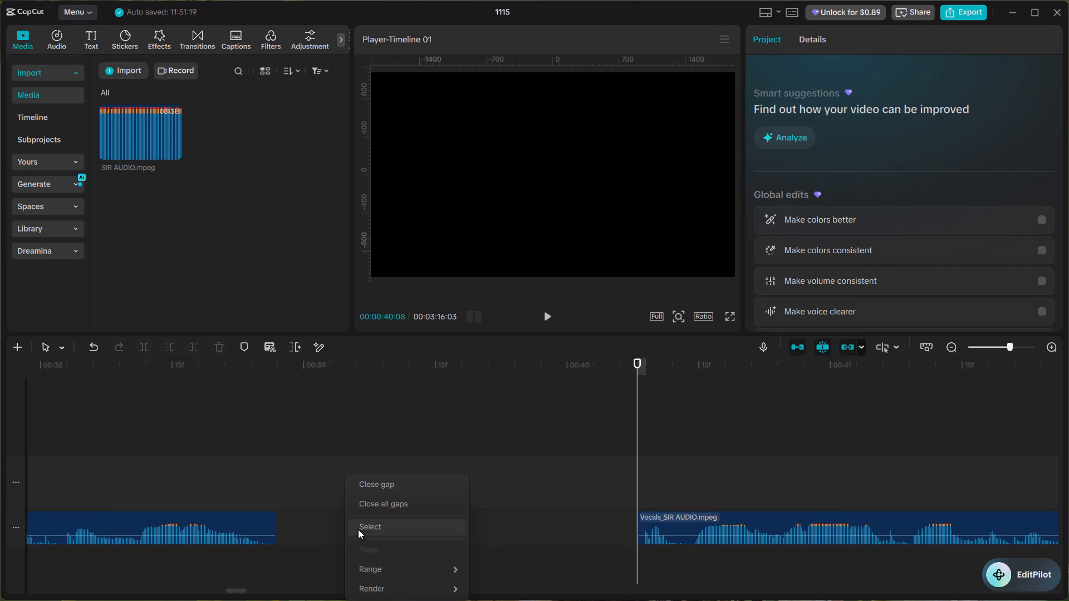
pyautogui.click(391, 478)
# Play over the new join and split the vocals at 00:00:40:21, where the speech ends.
pyautogui.click(247, 470)
pyautogui.press('space')
pyautogui.keyDown('alt'); pyautogui.scroll(-2, 426, 475); pyautogui.keyUp('alt')
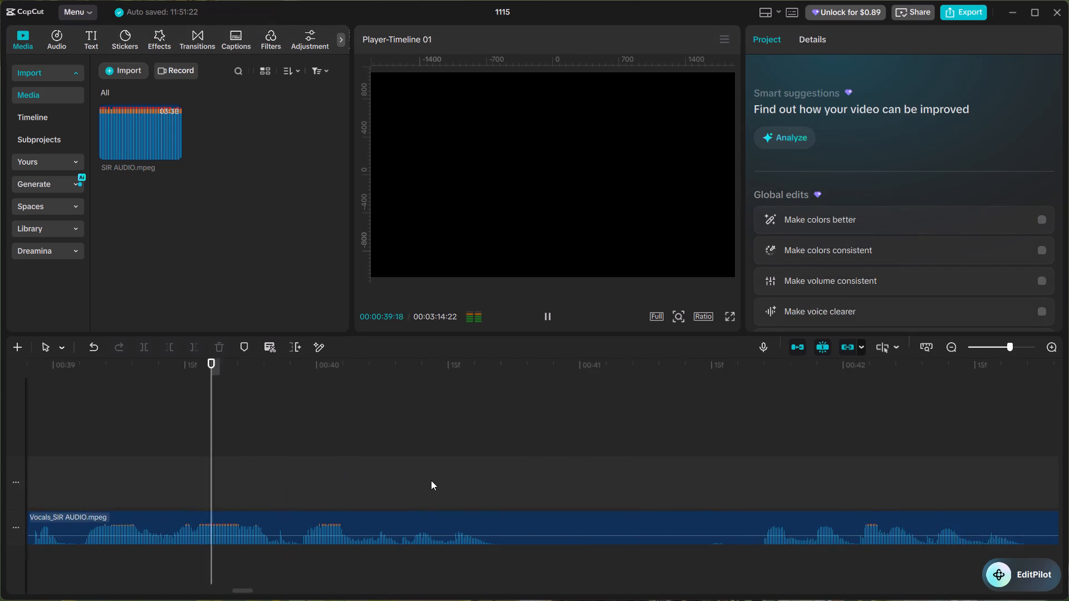
pyautogui.keyDown('alt'); pyautogui.scroll(-2, 431, 480); pyautogui.keyUp('alt')
pyautogui.press('space')
pyautogui.click(410, 483)
pyautogui.moveTo(410, 483); pyautogui.dragTo(416, 493)
pyautogui.click(424, 531)
pyautogui.hotkey('ctrl', 'b')
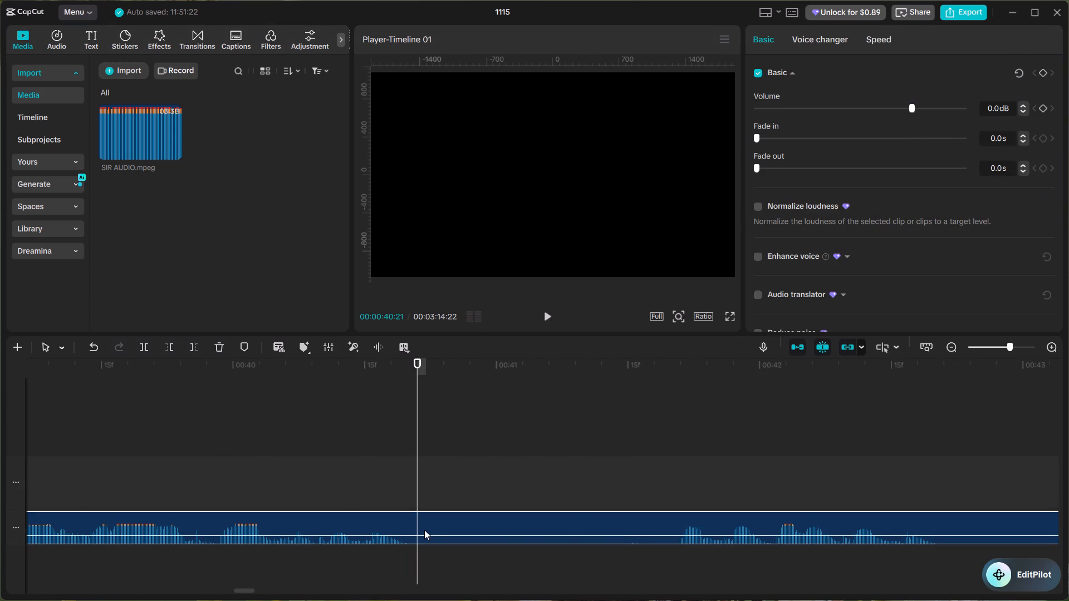
# Split the vocals at 00:00:41:20 before the next speech, delete the silent piece in front of it and close the gap.
pyautogui.keyDown('alt'); pyautogui.scroll(-4, 465, 495); pyautogui.keyUp('alt')
pyautogui.click(342, 470)
pyautogui.press('space')
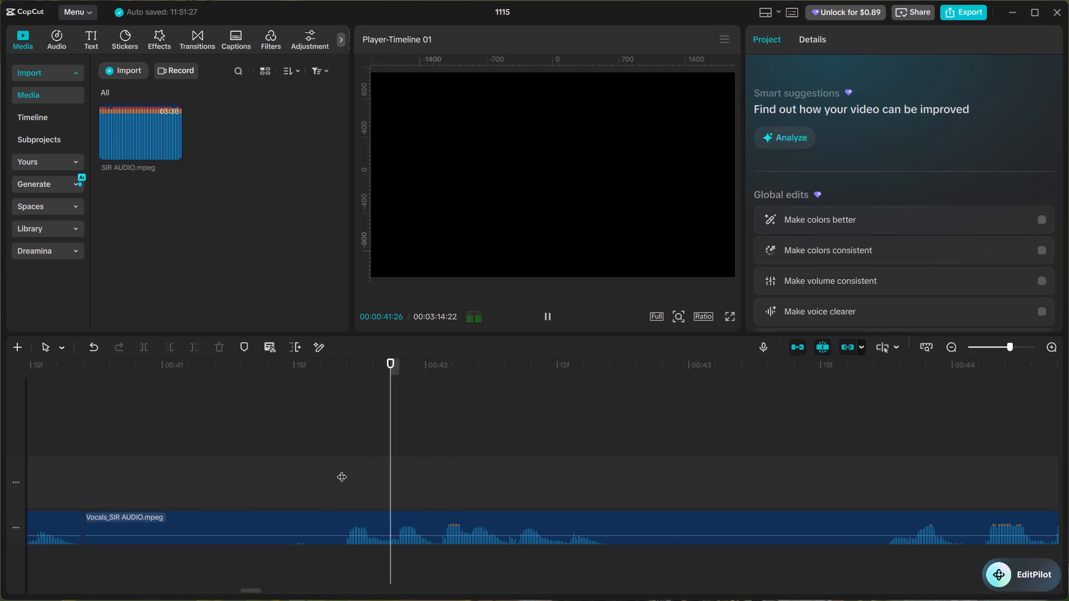
pyautogui.click(342, 470)
pyautogui.click(337, 536)
pyautogui.hotkey('ctrl', 'b')
pyautogui.click(326, 528)
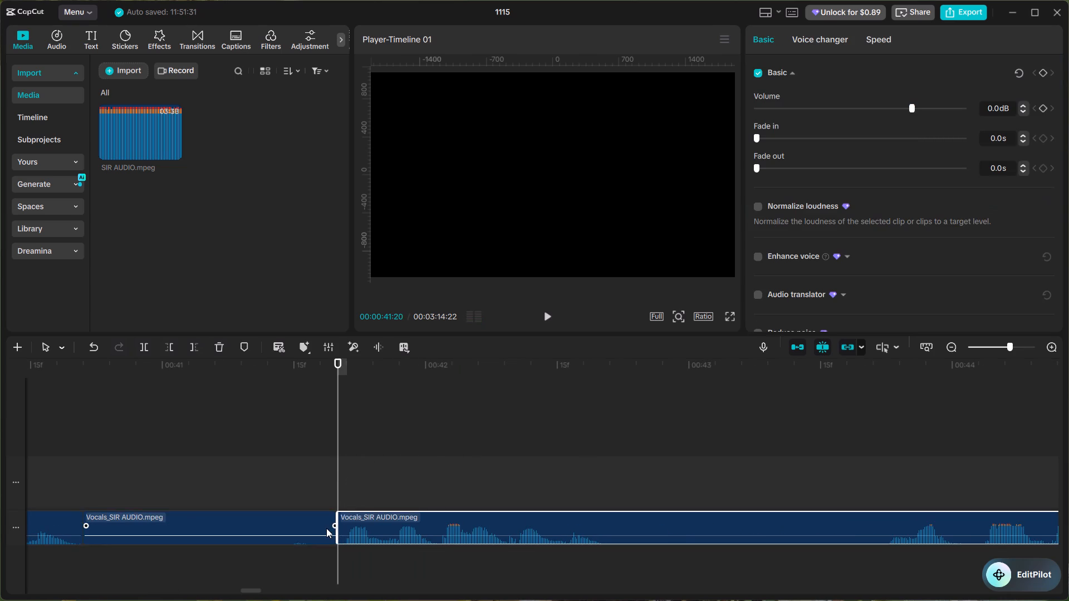
pyautogui.press('BackSpace')
pyautogui.rightClick(324, 528)
pyautogui.click(344, 487)
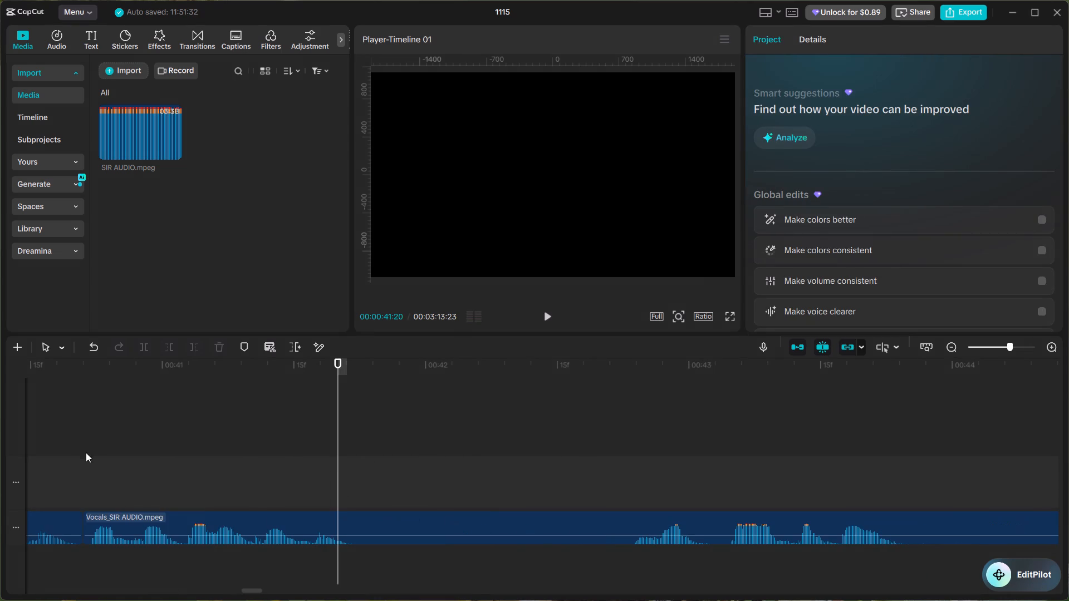
# Play over the new join and split the vocals at 00:00:41:22, just after the speech ends.
pyautogui.click(90, 456)
pyautogui.press('space')
pyautogui.press('space')
pyautogui.click(361, 526)
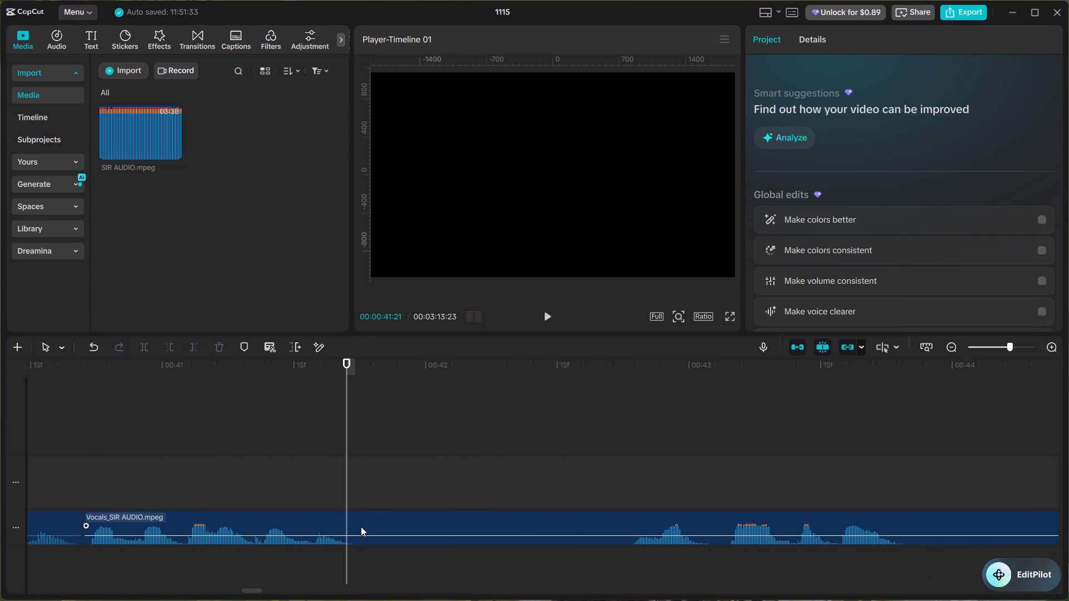
pyautogui.moveTo(346, 489); pyautogui.dragTo(354, 496)
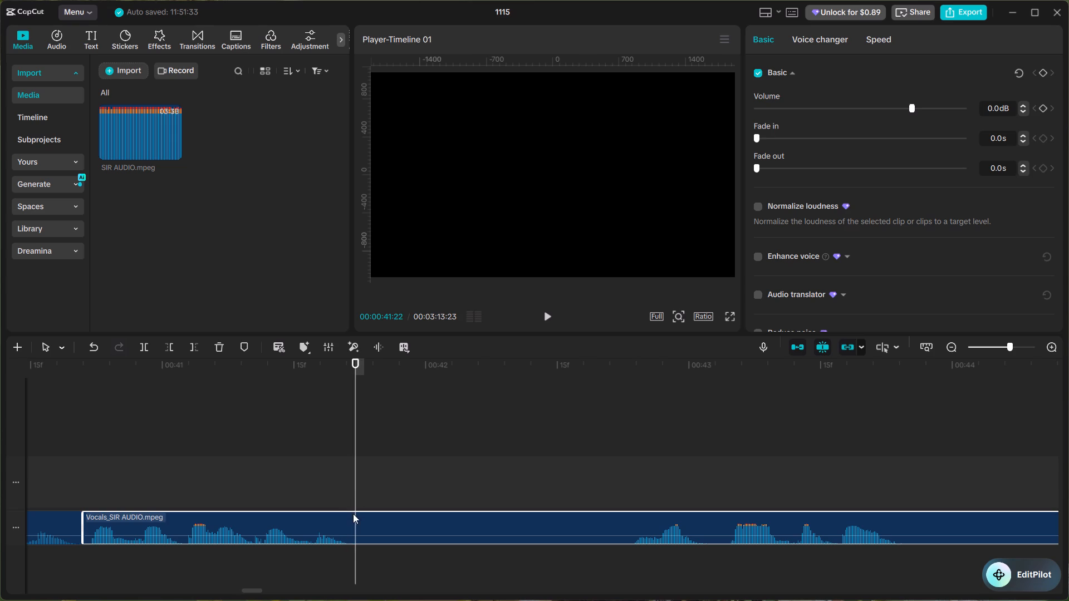
pyautogui.hotkey('ctrl', 'b')
# Split the vocals at 00:00:42:23 before the next speech, delete the silent piece in front of it and close the gap.
pyautogui.keyDown('alt'); pyautogui.scroll(-3, 491, 494); pyautogui.keyUp('alt')
pyautogui.click(381, 476)
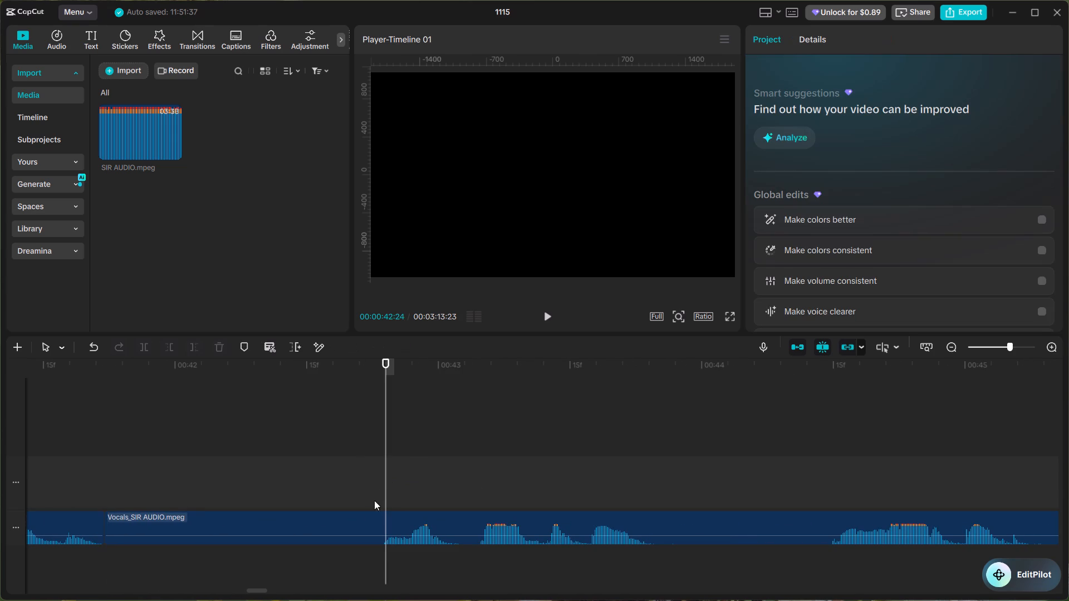
pyautogui.press('space')
pyautogui.click(383, 474)
pyautogui.moveTo(383, 475); pyautogui.dragTo(378, 476)
pyautogui.click(350, 528)
pyautogui.hotkey('ctrl', 'b')
pyautogui.click(348, 527)
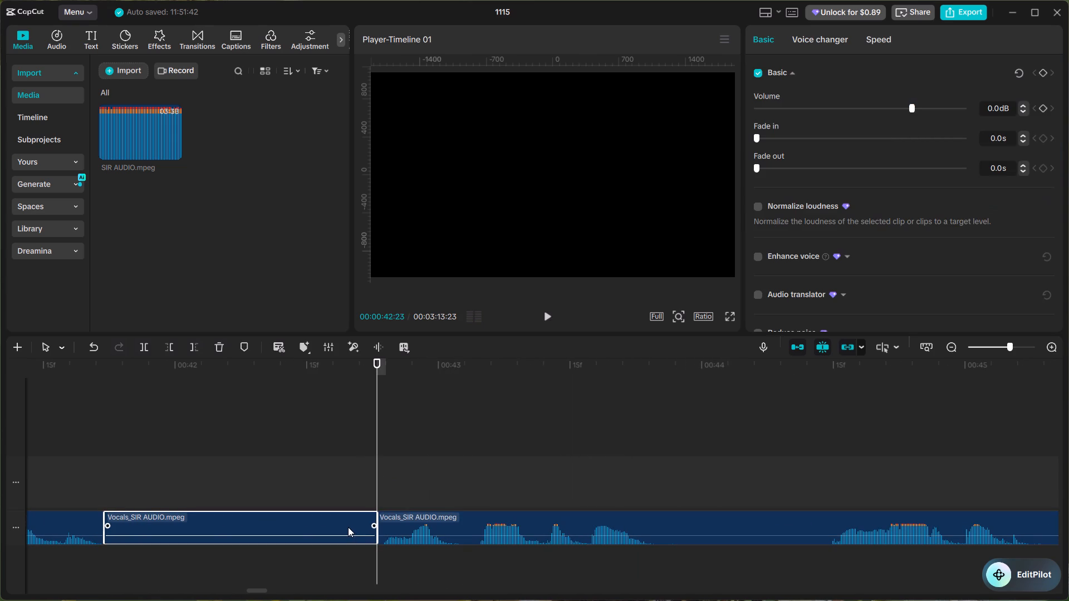
pyautogui.press('BackSpace')
pyautogui.rightClick(348, 527)
pyautogui.click(367, 483)
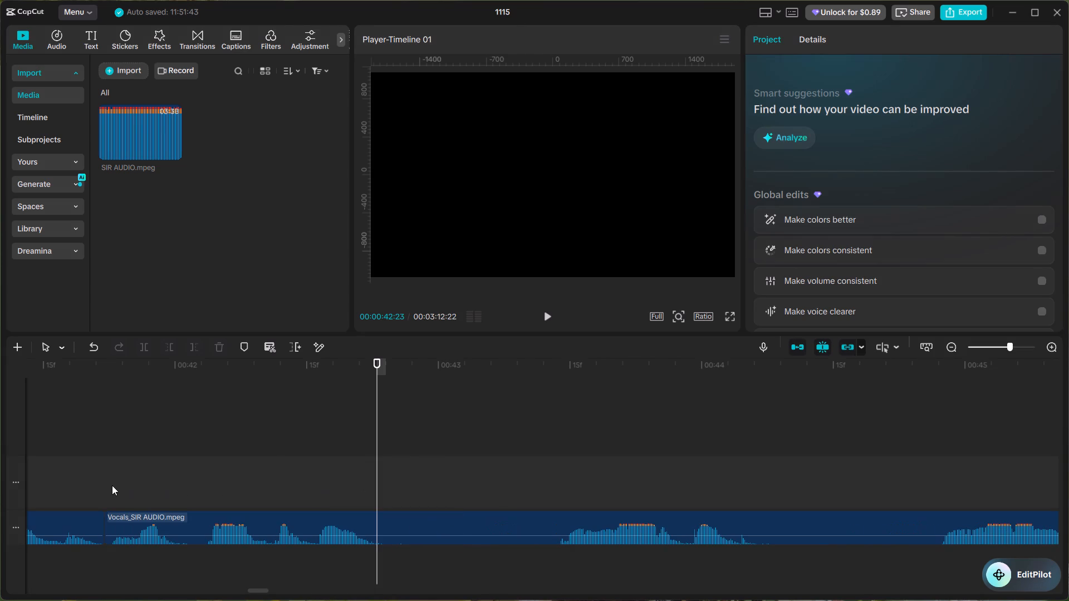
# Play over the new join and split the vocals at 00:00:42:24, where the speech fades out.
pyautogui.click(107, 484)
pyautogui.press('space')
pyautogui.press('space')
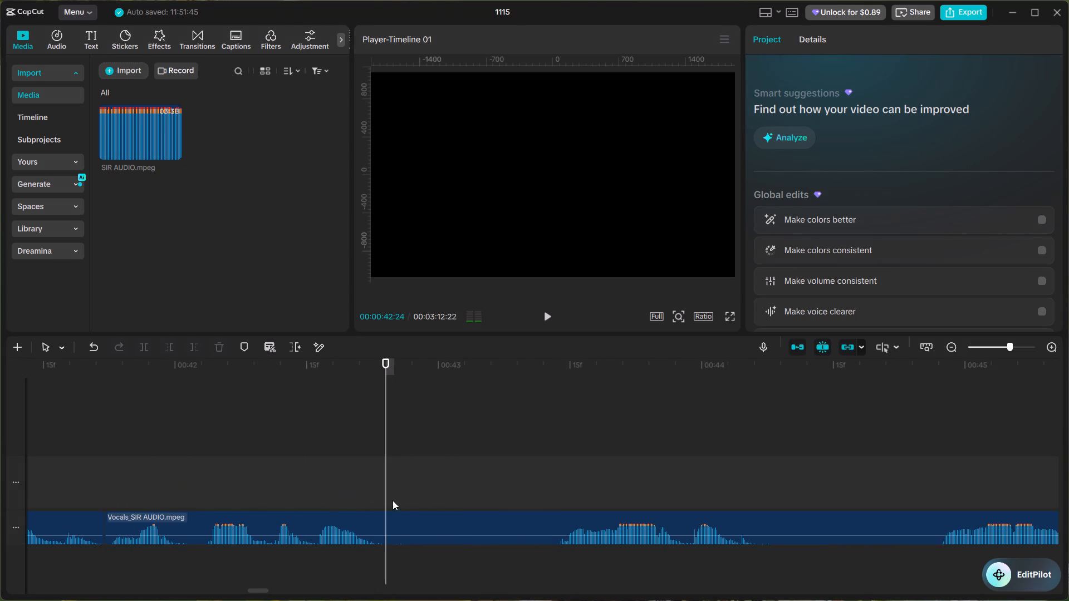
pyautogui.click(403, 523)
pyautogui.hotkey('ctrl', 'b')
# Split the vocals at 00:00:43:13 before the next speech, delete the silent piece in front of it and close the gap.
pyautogui.keyDown('alt'); pyautogui.scroll(-2, 499, 499); pyautogui.keyUp('alt')
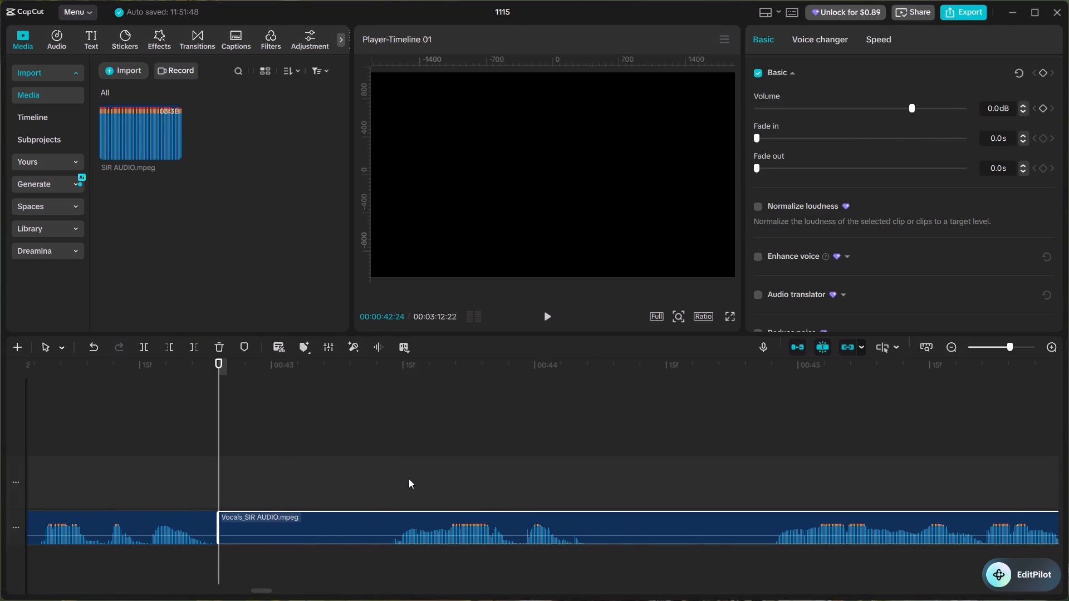
pyautogui.click(384, 471)
pyautogui.moveTo(386, 472); pyautogui.dragTo(391, 478)
pyautogui.press('space')
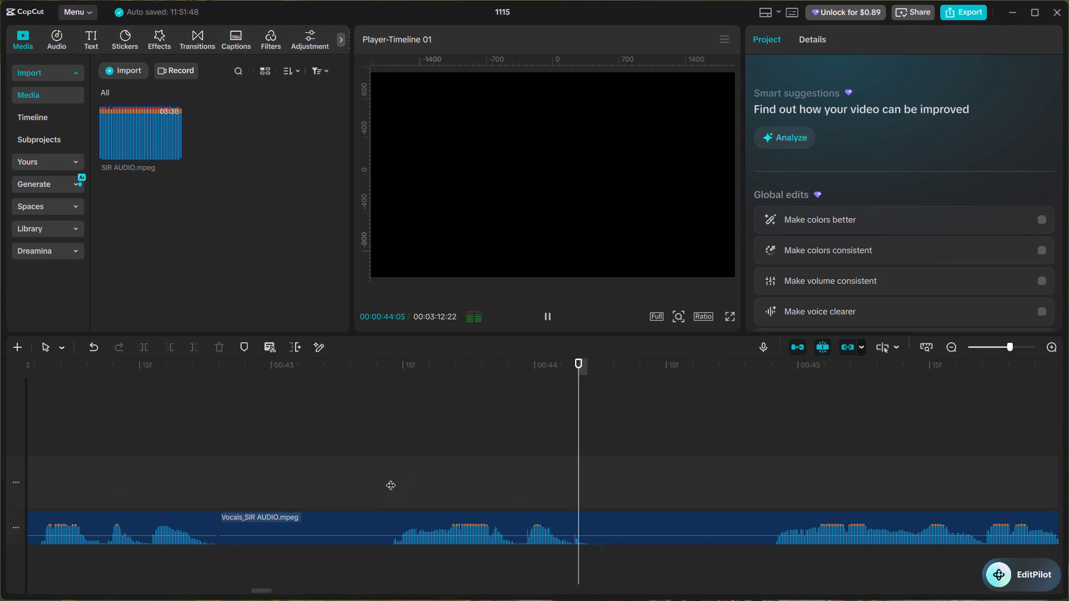
pyautogui.doubleClick(391, 478)
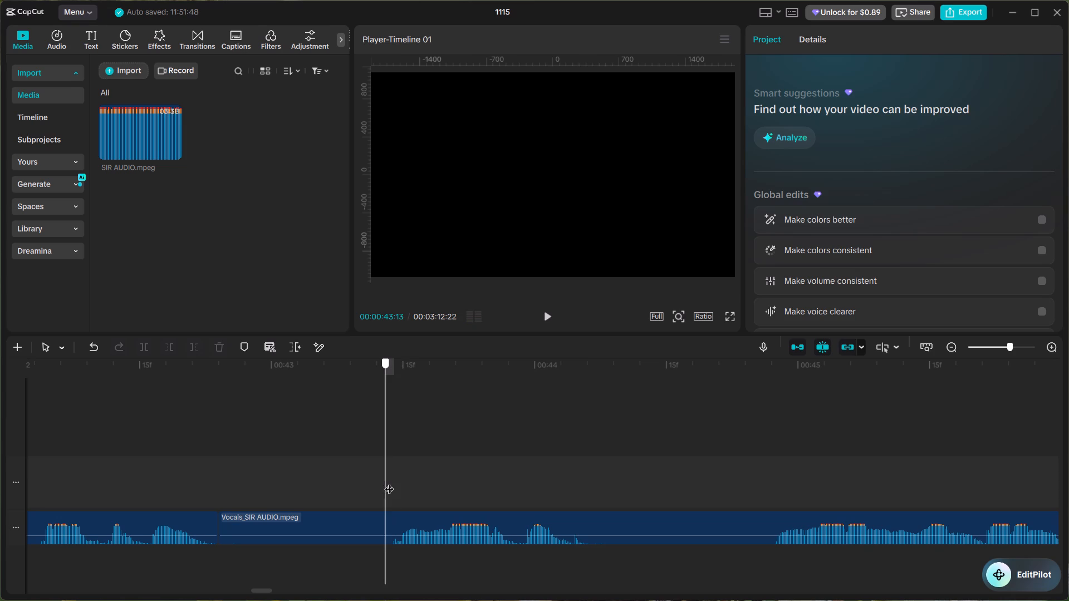
pyautogui.click(386, 519)
pyautogui.hotkey('ctrl', 'b')
pyautogui.click(351, 526)
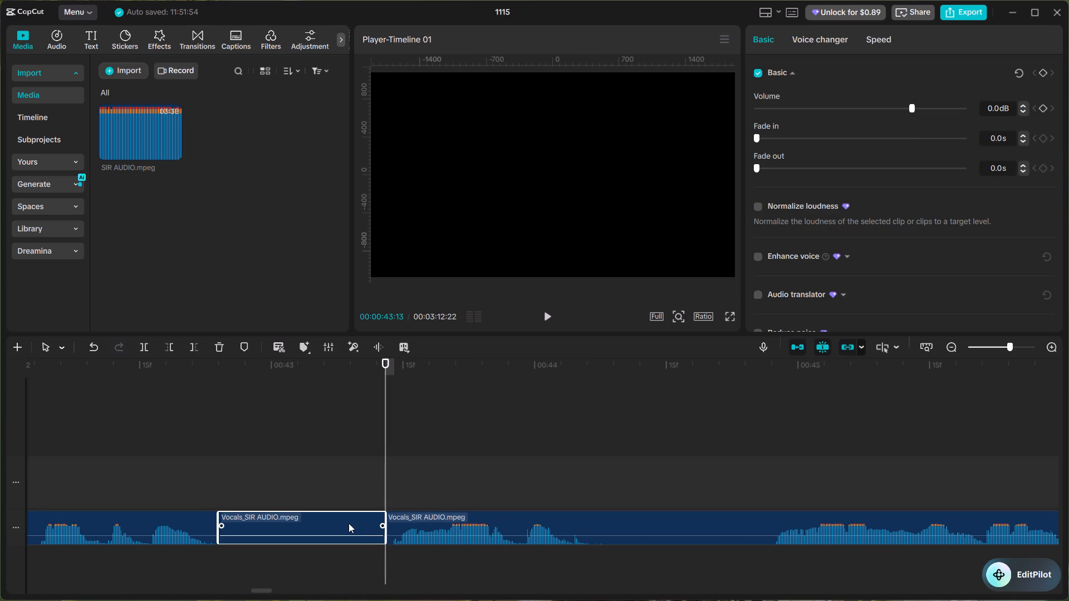
pyautogui.press('BackSpace')
pyautogui.rightClick(349, 523)
pyautogui.click(419, 478)
# Play back the edited vocals from about 00:00:41 to 00:00:43 to check how the latest joins sound.
pyautogui.click(124, 474)
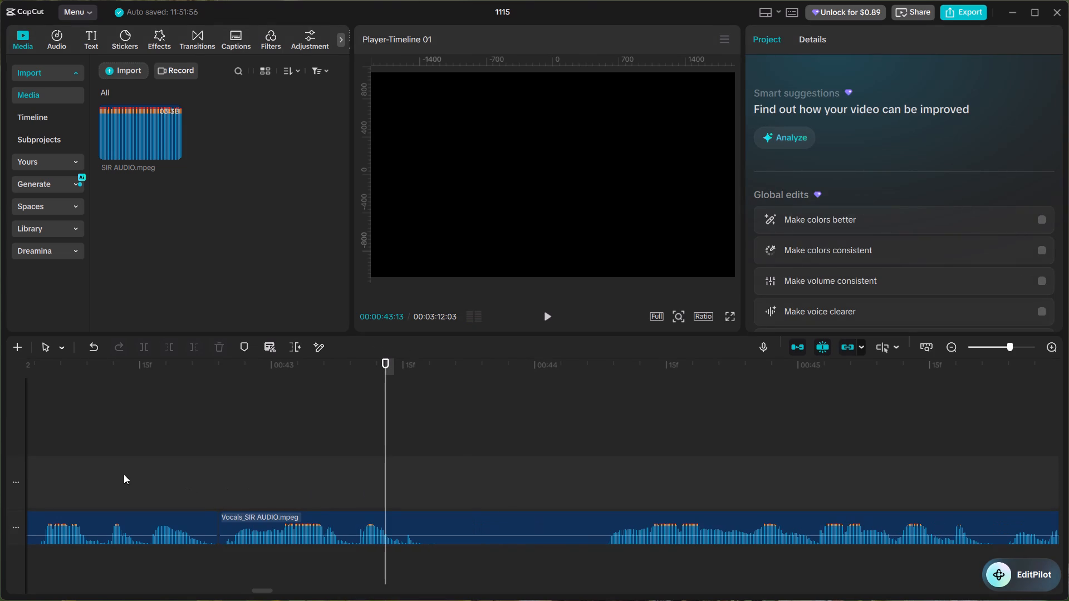
pyautogui.press('space')
pyautogui.click(56, 476)
pyautogui.press('space')
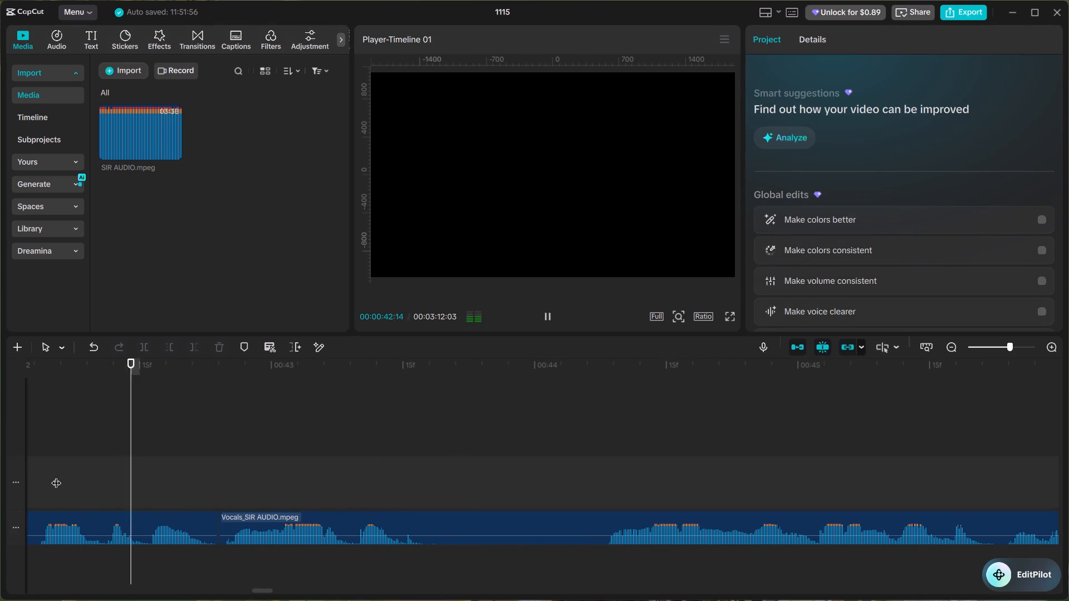
pyautogui.click(48, 474)
pyautogui.moveTo(48, 474); pyautogui.dragTo(60, 476)
pyautogui.press('space')
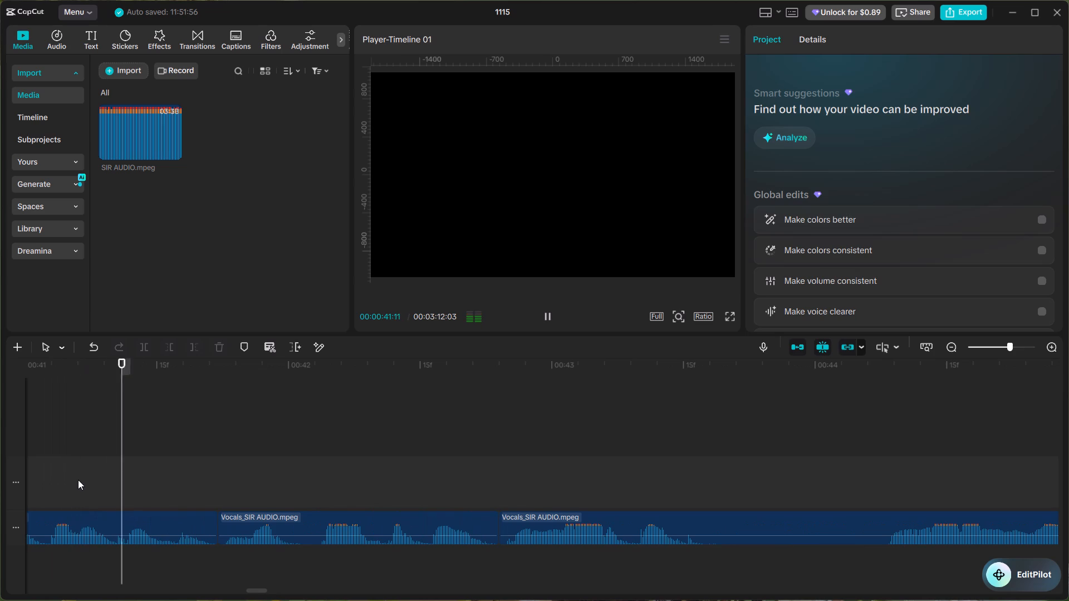
pyautogui.keyDown('alt'); pyautogui.scroll(-4, 314, 485); pyautogui.keyUp('alt')
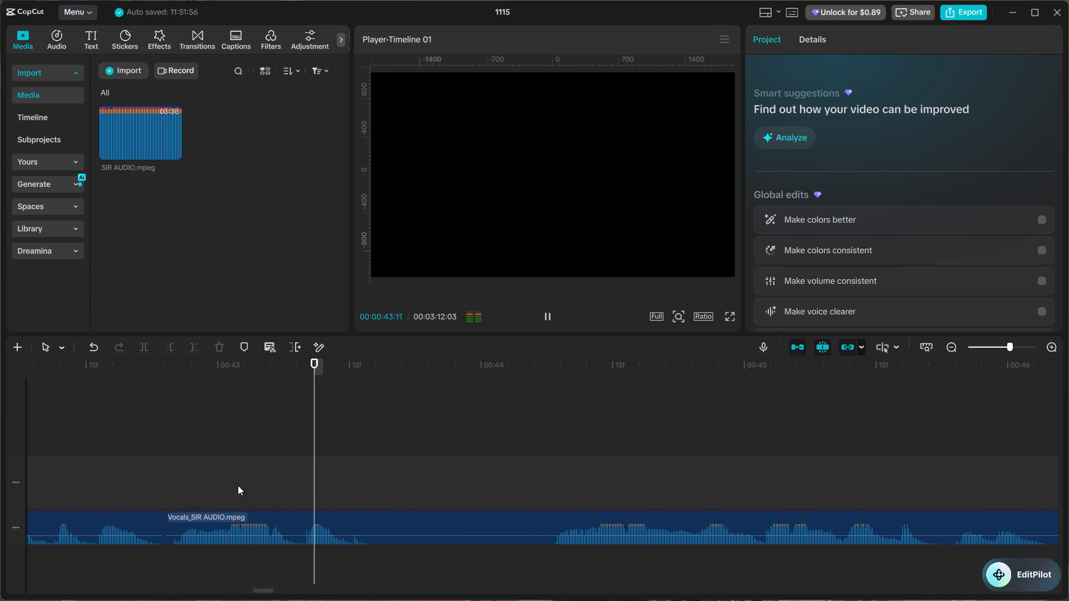
pyautogui.click(119, 474)
pyautogui.press('space')
pyautogui.press('space')
# Tighten the latest join: split the vocals at 00:00:42:23, delete the silent sliver, trim the next clip's start slightly and close the gap.
pyautogui.click(120, 474)
pyautogui.moveTo(120, 474); pyautogui.dragTo(149, 492)
pyautogui.keyDown('ctrl'); pyautogui.scroll(12, 179, 511); pyautogui.keyUp('ctrl')
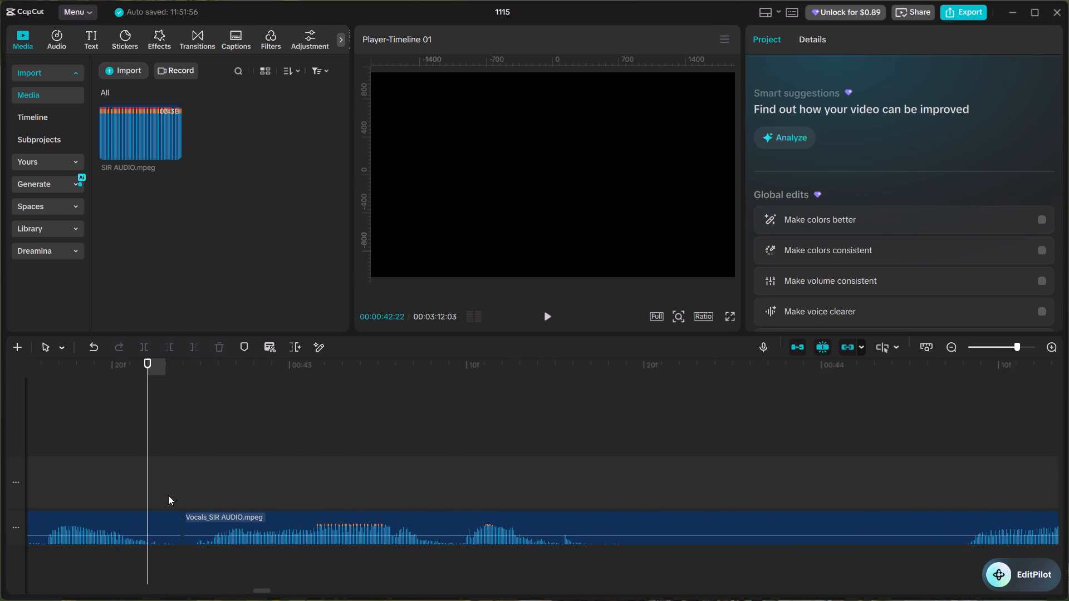
pyautogui.moveTo(147, 475); pyautogui.dragTo(168, 489)
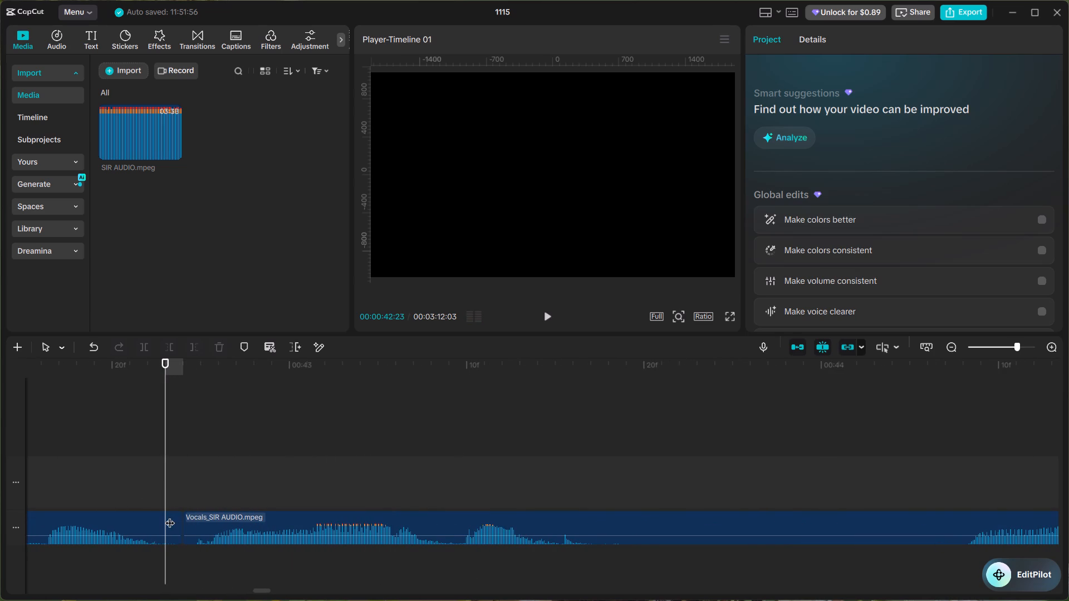
pyautogui.click(170, 516)
pyautogui.hotkey('ctrl', 'b')
pyautogui.press('BackSpace')
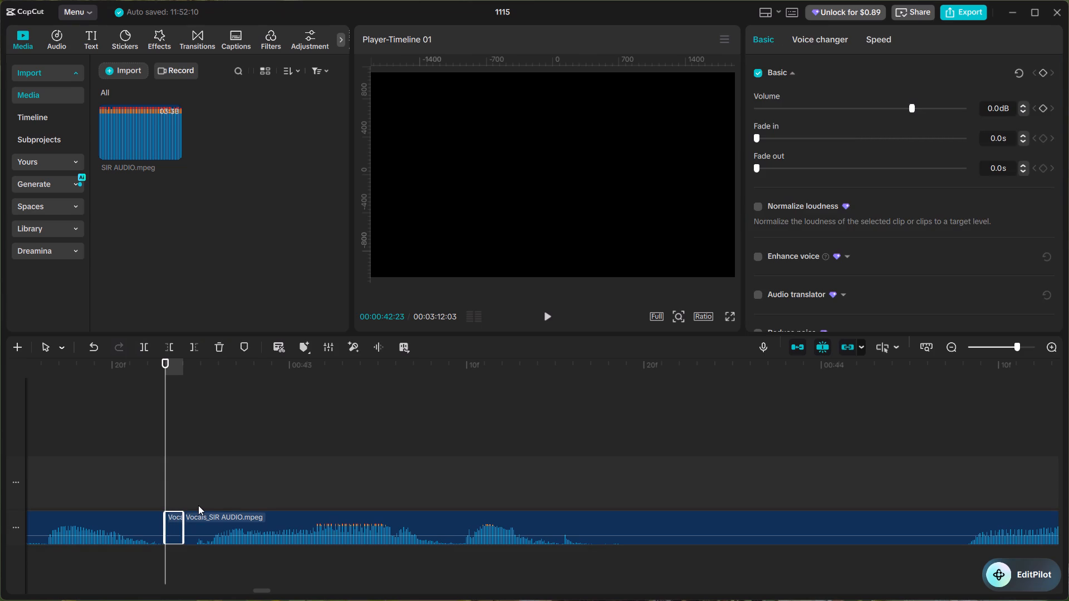
pyautogui.moveTo(187, 513); pyautogui.dragTo(188, 514)
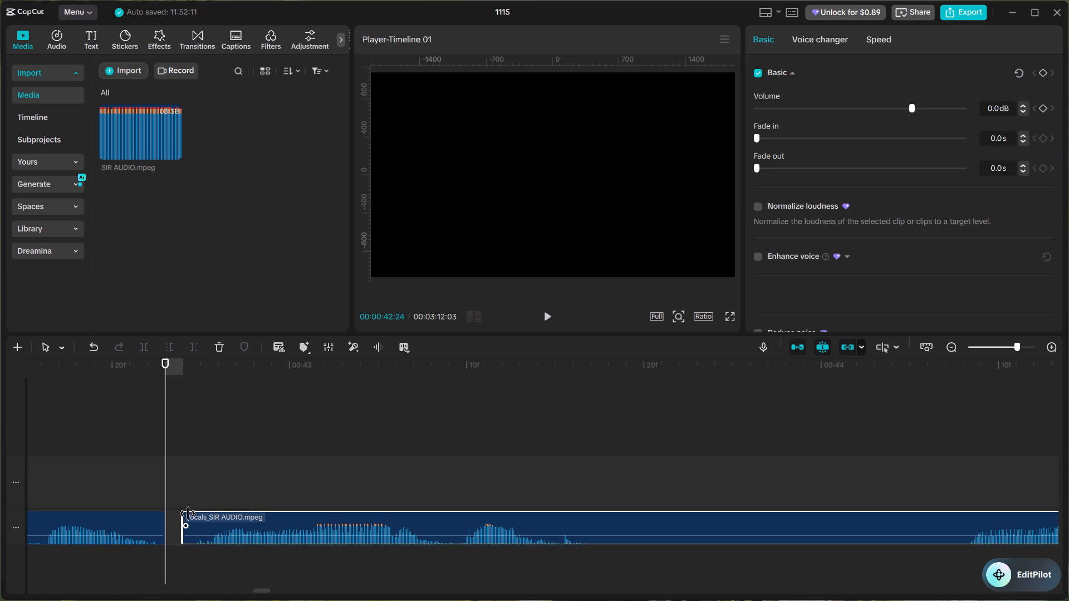
pyautogui.moveTo(188, 514); pyautogui.dragTo(201, 518)
pyautogui.rightClick(181, 524)
pyautogui.click(208, 480)
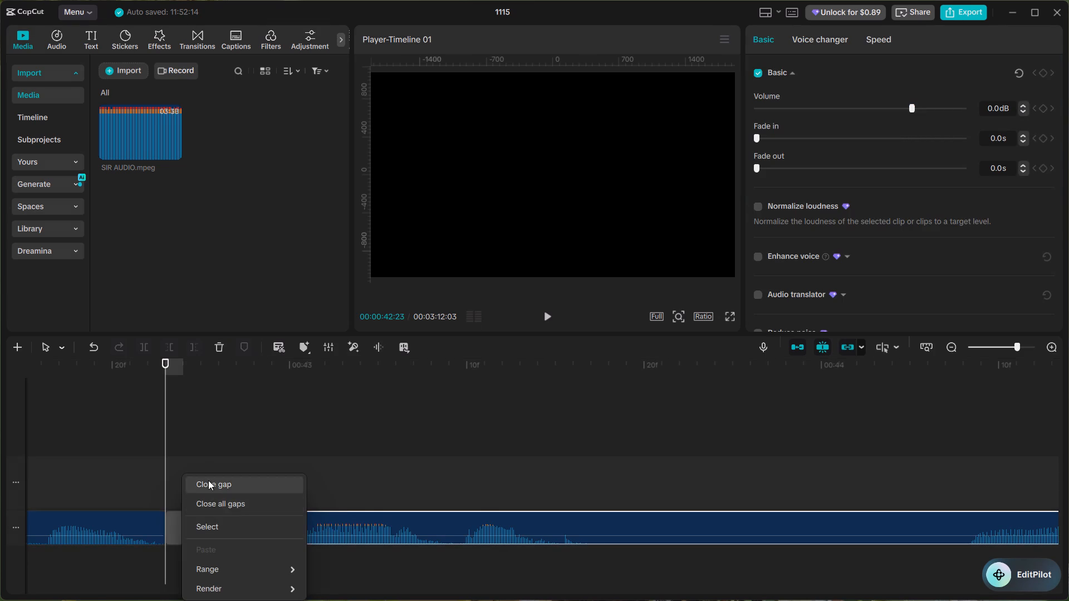
# Play over the tightened join and stop at 00:00:43:17, in the silence after the speech.
pyautogui.keyDown('ctrl'); pyautogui.scroll(-9, 208, 480); pyautogui.keyUp('ctrl')
pyautogui.click(86, 475)
pyautogui.press('space')
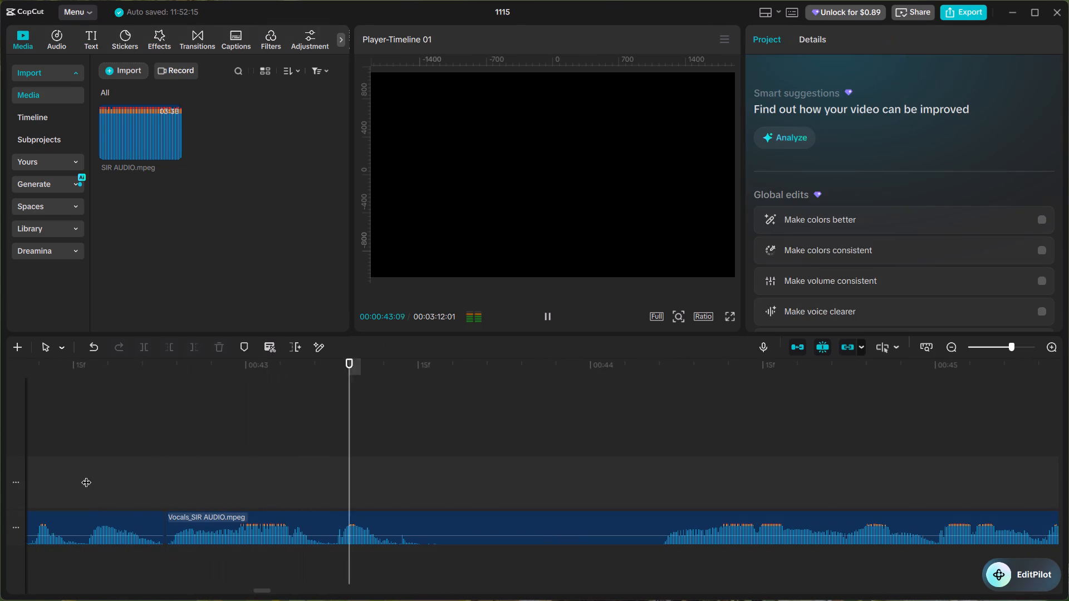
pyautogui.press('space')
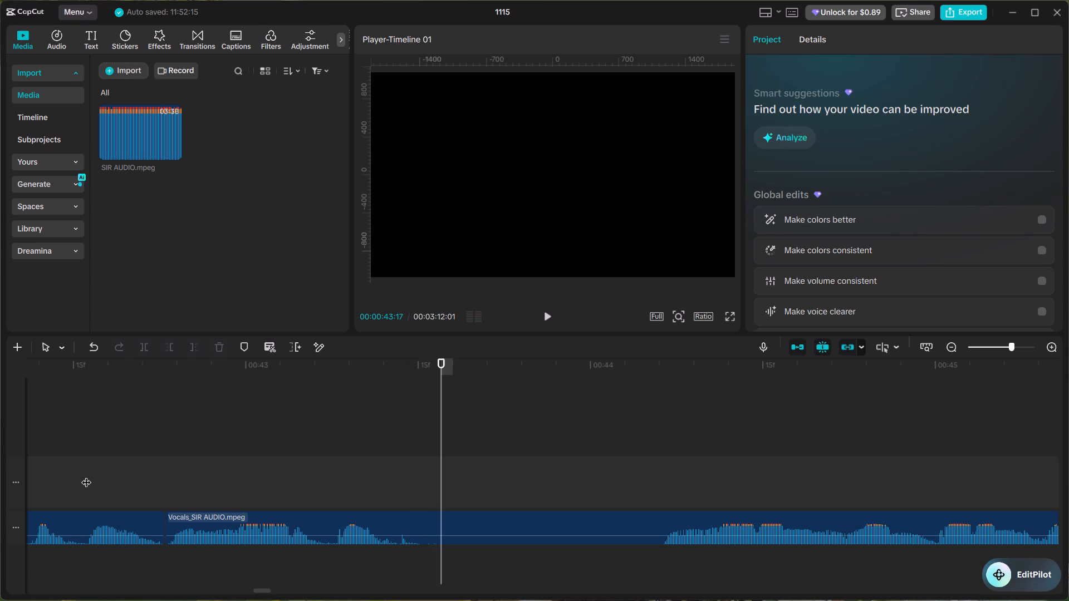
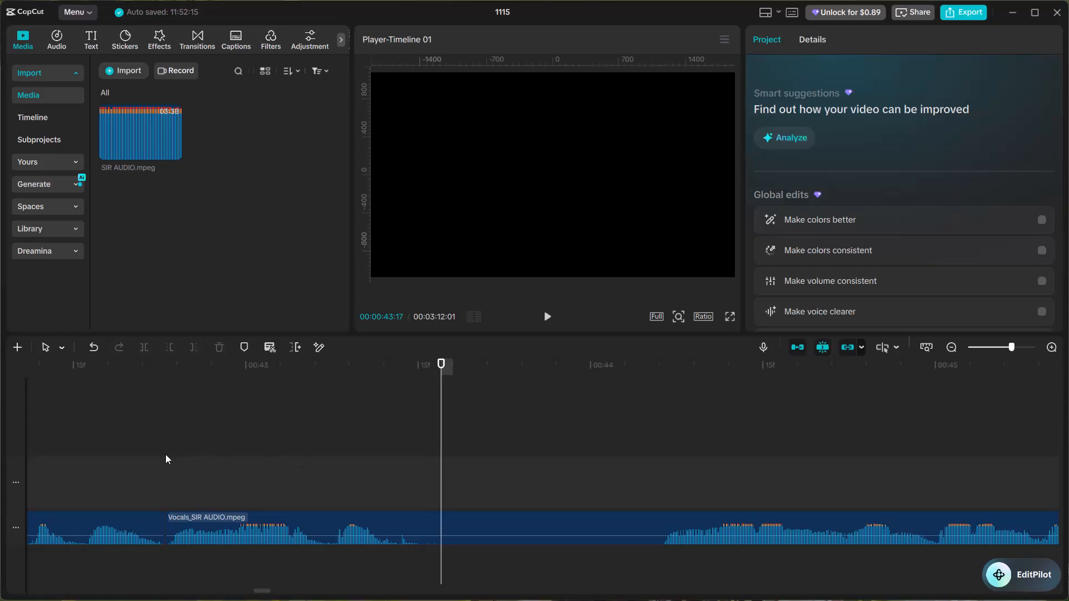
# Play over the last words before the pause and split the vocals at 00:00:43:15, where the speech has faded out.
pyautogui.click(166, 454)
pyautogui.press('space')
pyautogui.press('space')
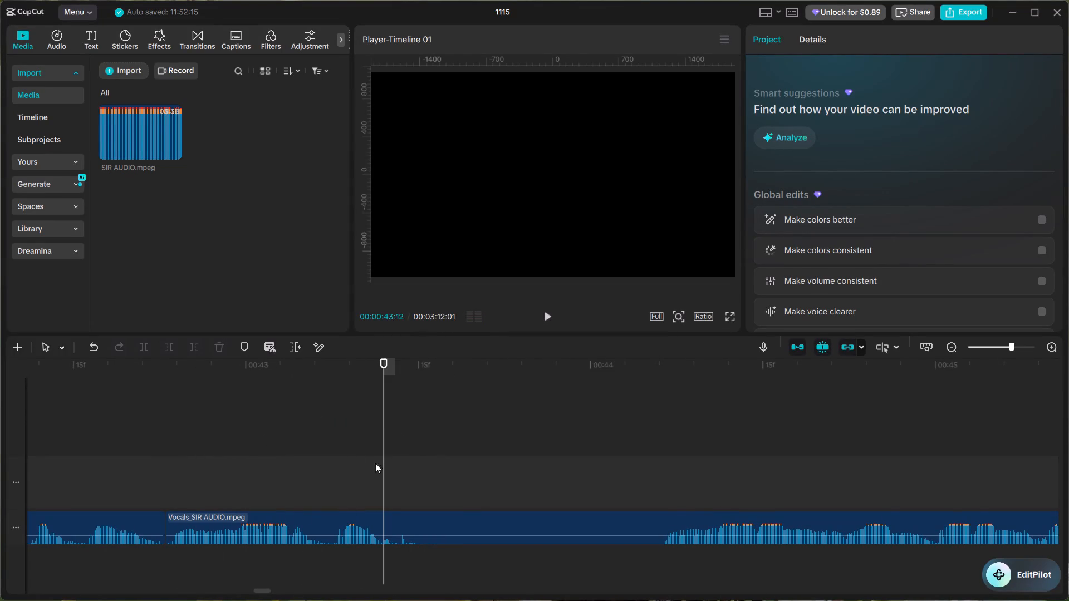
pyautogui.moveTo(384, 457); pyautogui.dragTo(418, 474)
pyautogui.press('space')
pyautogui.click(418, 474)
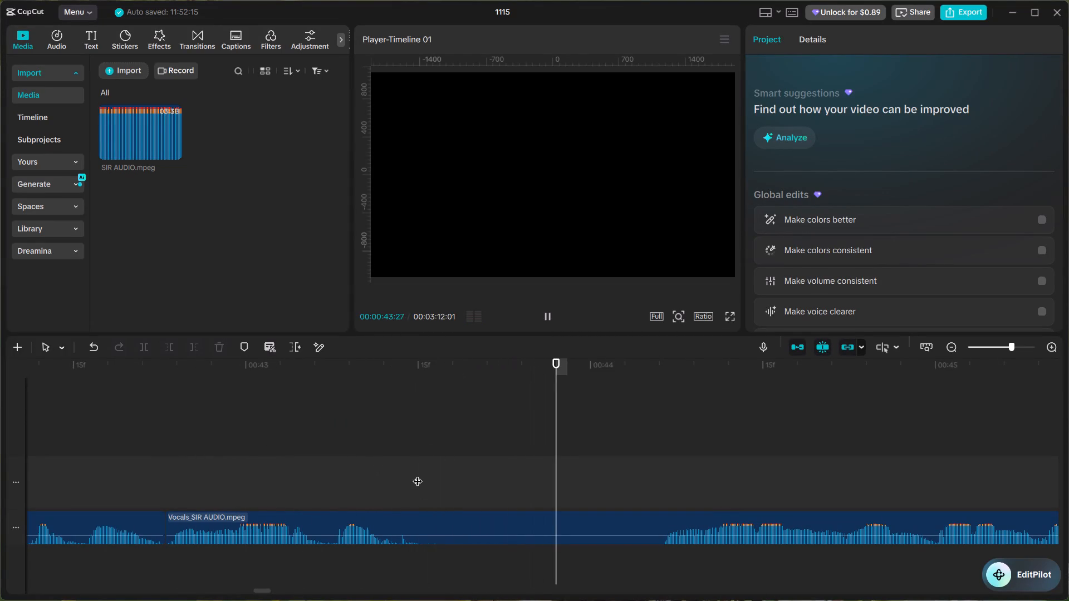
pyautogui.click(438, 526)
pyautogui.hotkey('ctrl', 'b')
# Listen to the following speech, split the vocals at 00:00:44:06 just before it begins, and delete the silent piece in front.
pyautogui.click(659, 457)
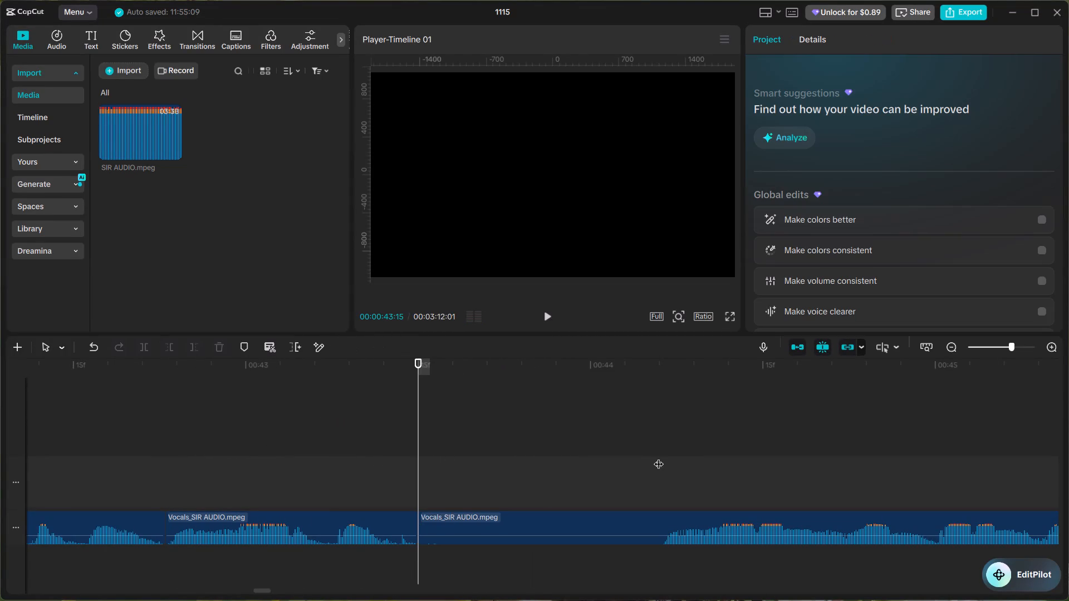
pyautogui.keyDown('alt'); pyautogui.scroll(-6, 661, 461); pyautogui.keyUp('alt')
pyautogui.press('space')
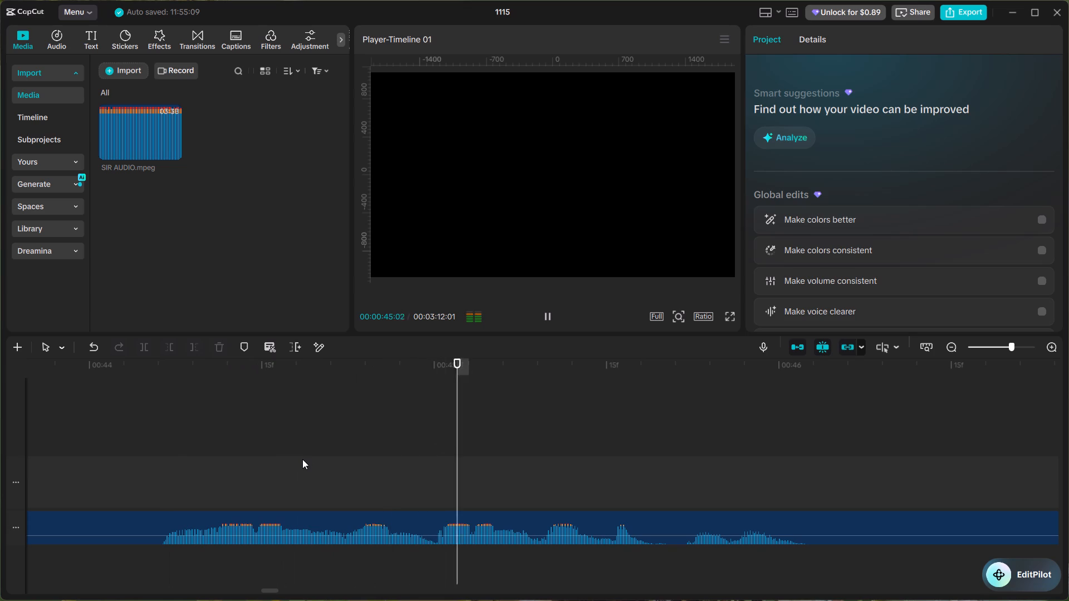
pyautogui.press('space')
pyautogui.keyDown('alt'); pyautogui.scroll(5, 301, 457); pyautogui.keyUp('alt')
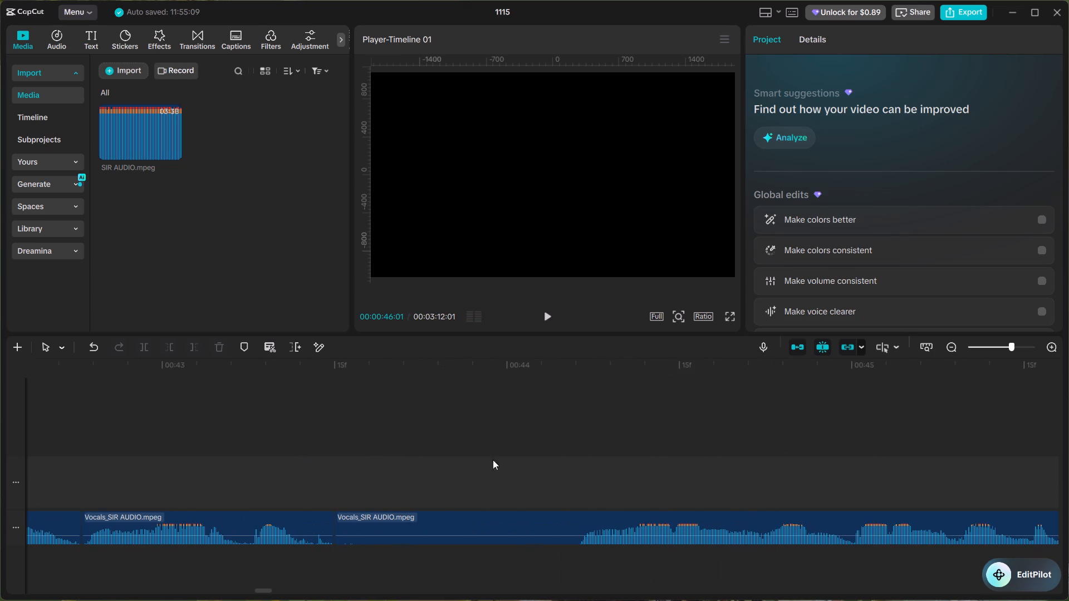
pyautogui.click(576, 462)
pyautogui.moveTo(576, 462); pyautogui.dragTo(583, 474)
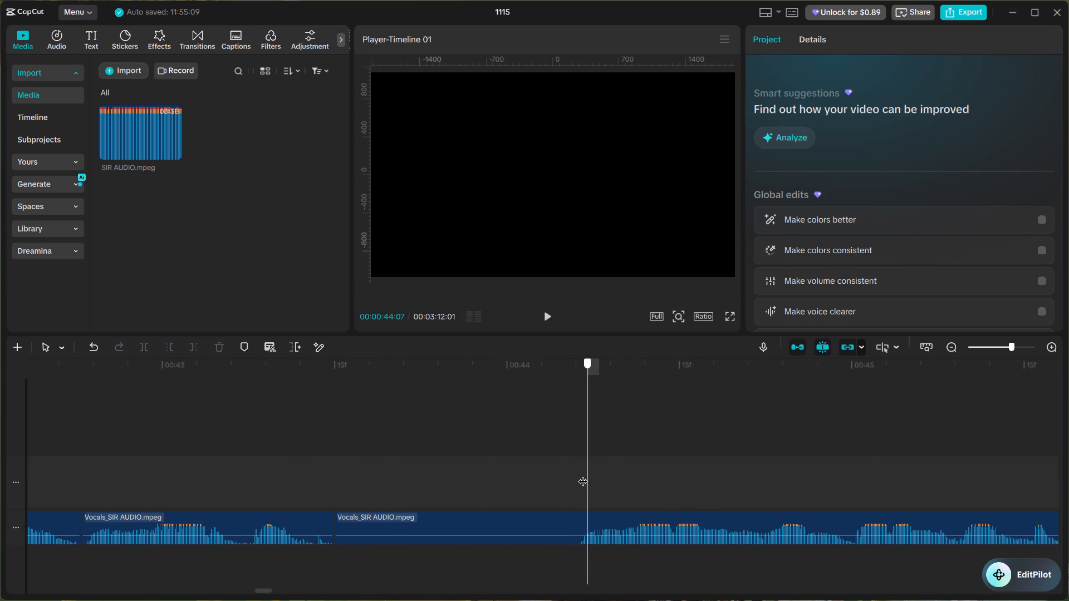
pyautogui.moveTo(583, 474); pyautogui.dragTo(577, 476)
pyautogui.click(551, 513)
pyautogui.hotkey('ctrl', 'b')
pyautogui.click(495, 524)
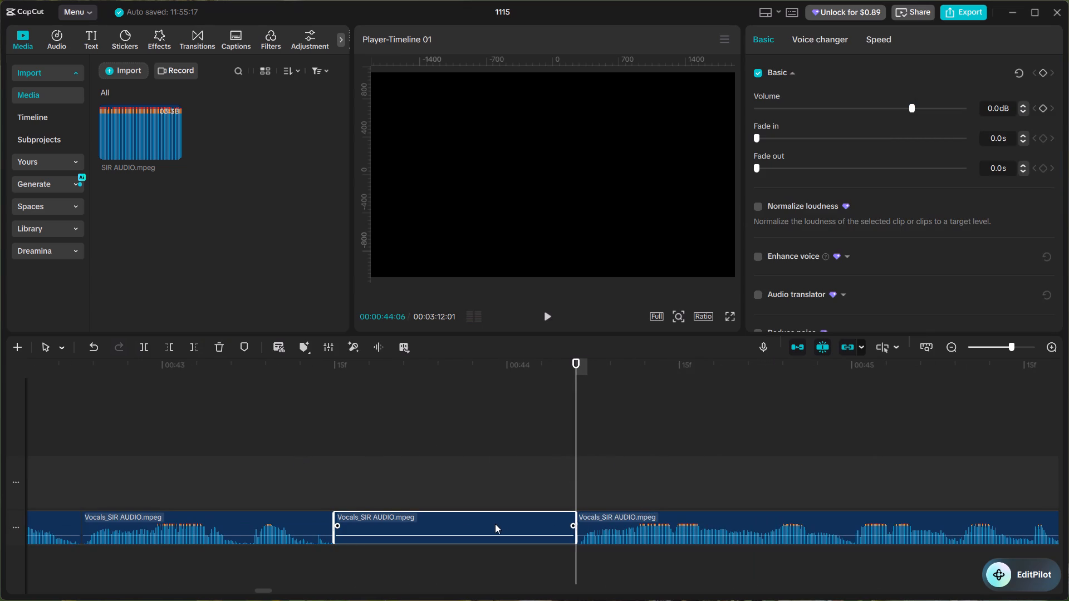
pyautogui.press('BackSpace')
# Turn off the timeline's main track magnet and linkage.
pyautogui.click(795, 346)
pyautogui.click(845, 349)
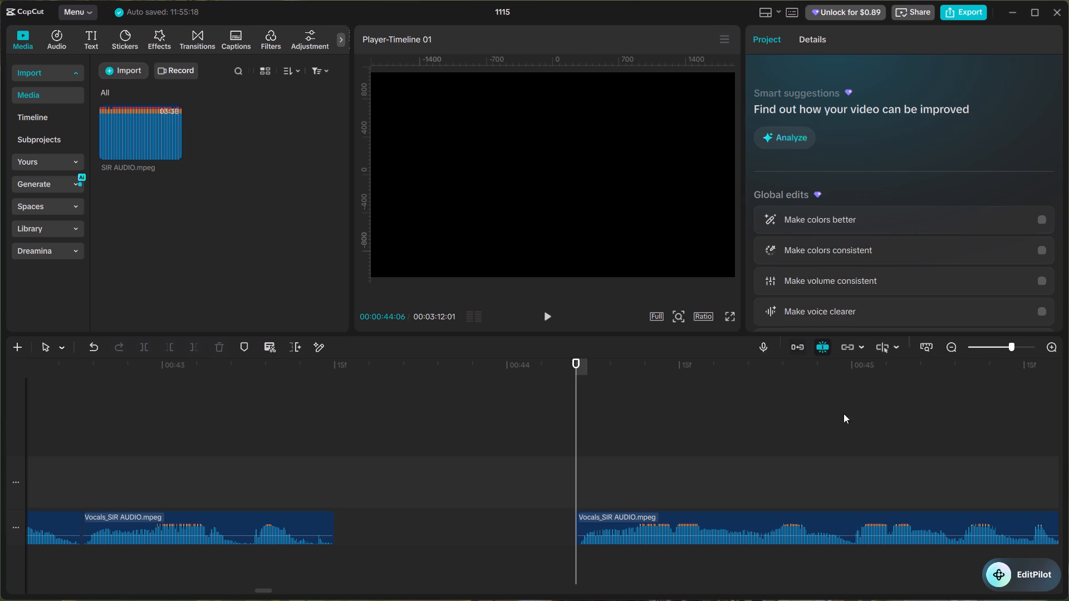
# Close the gap between the two vocal clips, starting at 00:00:43:15.
pyautogui.rightClick(467, 531)
pyautogui.click(496, 484)
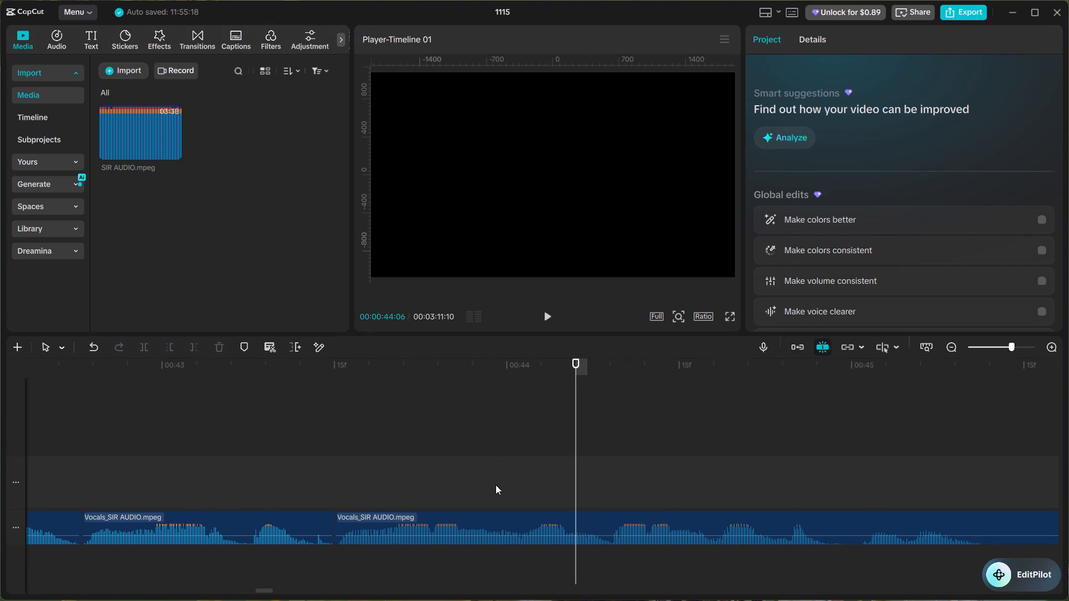
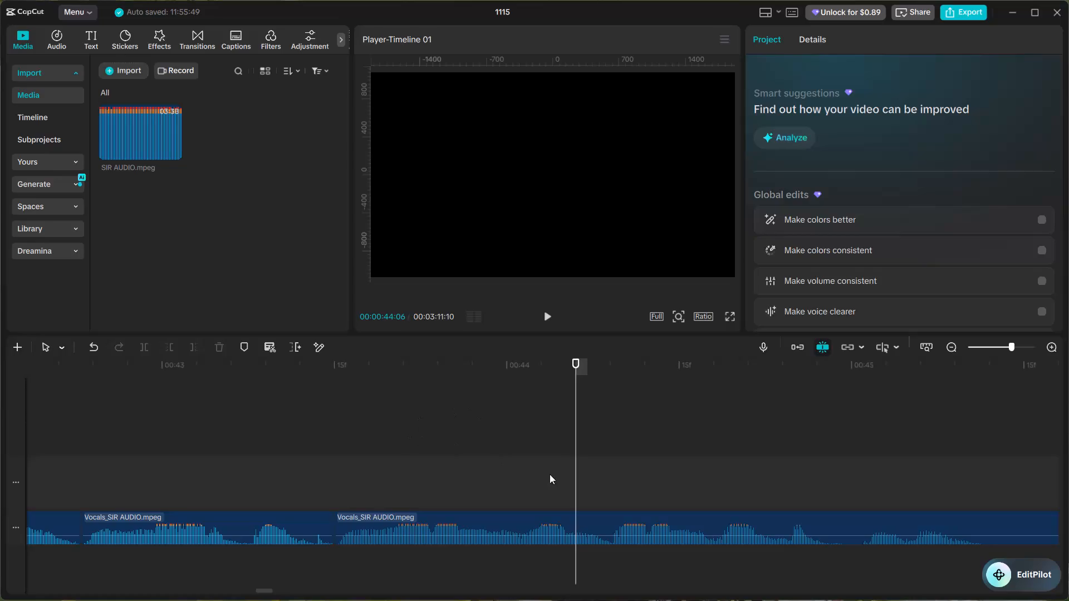
# Play across the join at 00:00:43:15 and split the vocals at 00:00:45:11, where the speech has faded out.
pyautogui.click(203, 441)
pyautogui.press('space')
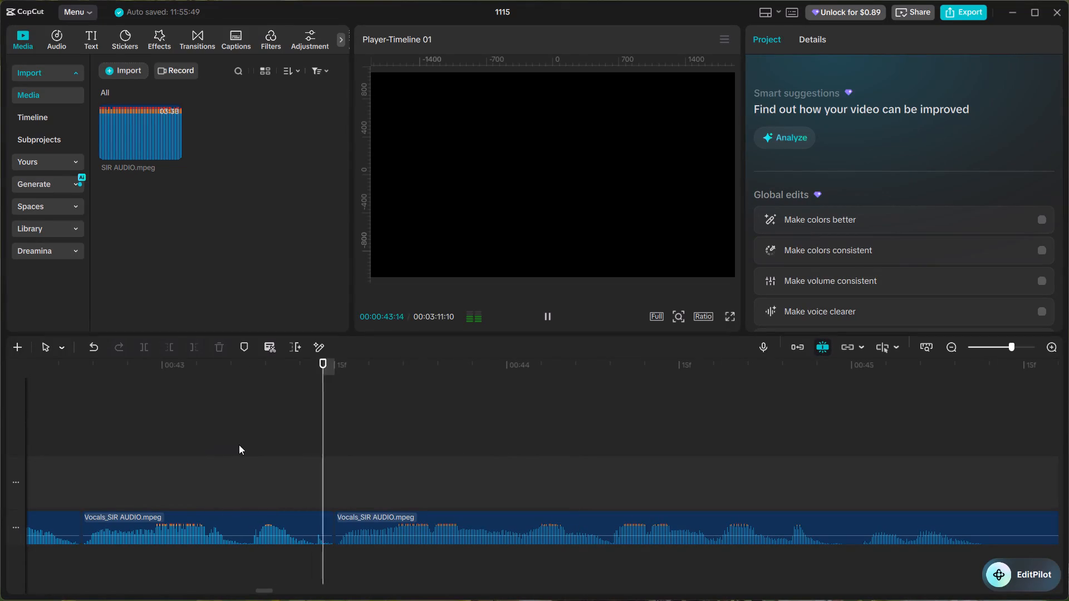
pyautogui.keyDown('alt'); pyautogui.scroll(-7, 488, 474); pyautogui.keyUp('alt')
pyautogui.press('space')
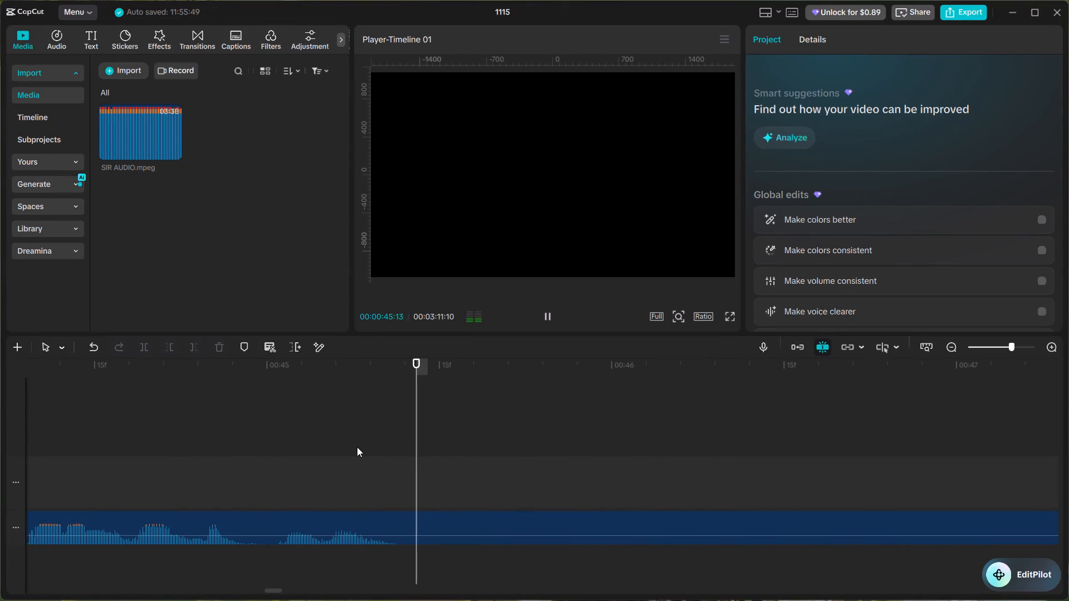
pyautogui.click(400, 454)
pyautogui.moveTo(400, 455); pyautogui.dragTo(395, 455)
pyautogui.click(418, 523)
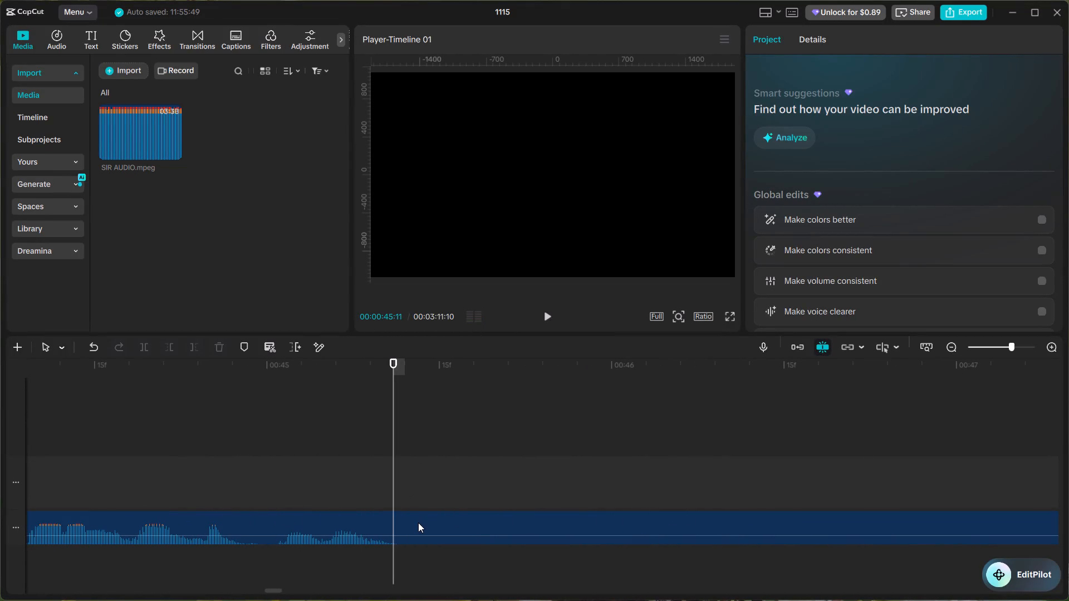
pyautogui.hotkey('ctrl', 'b')
# Cut out the silence from 00:00:45:11 up to 00:00:47:18, just before speech resumes, and close the gap.
pyautogui.keyDown('alt'); pyautogui.scroll(-8, 475, 494); pyautogui.keyUp('alt')
pyautogui.click(499, 465)
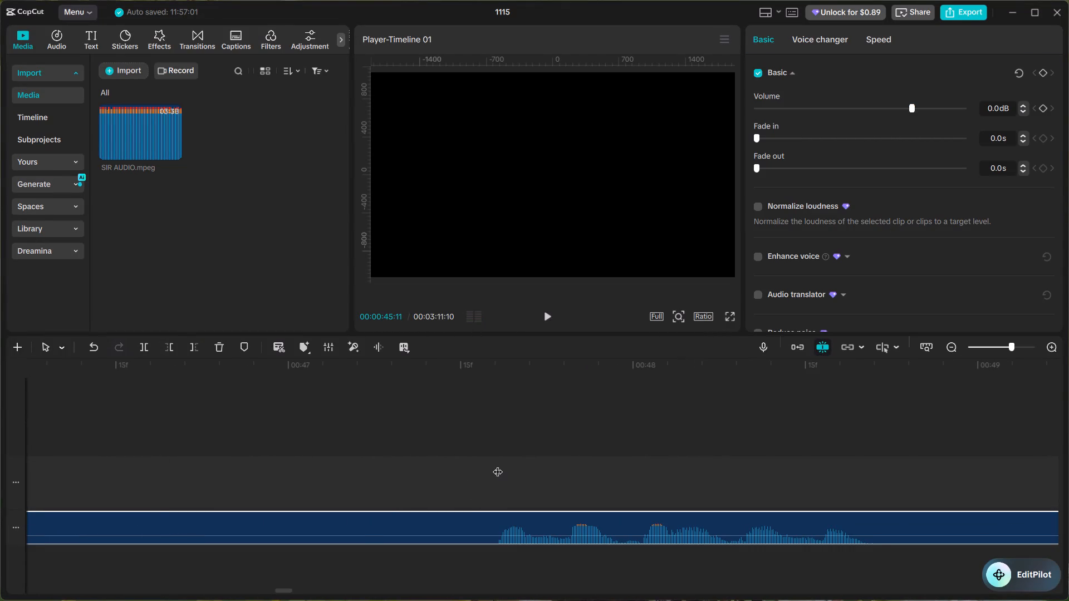
pyautogui.press('space')
pyautogui.click(498, 465)
pyautogui.click(499, 535)
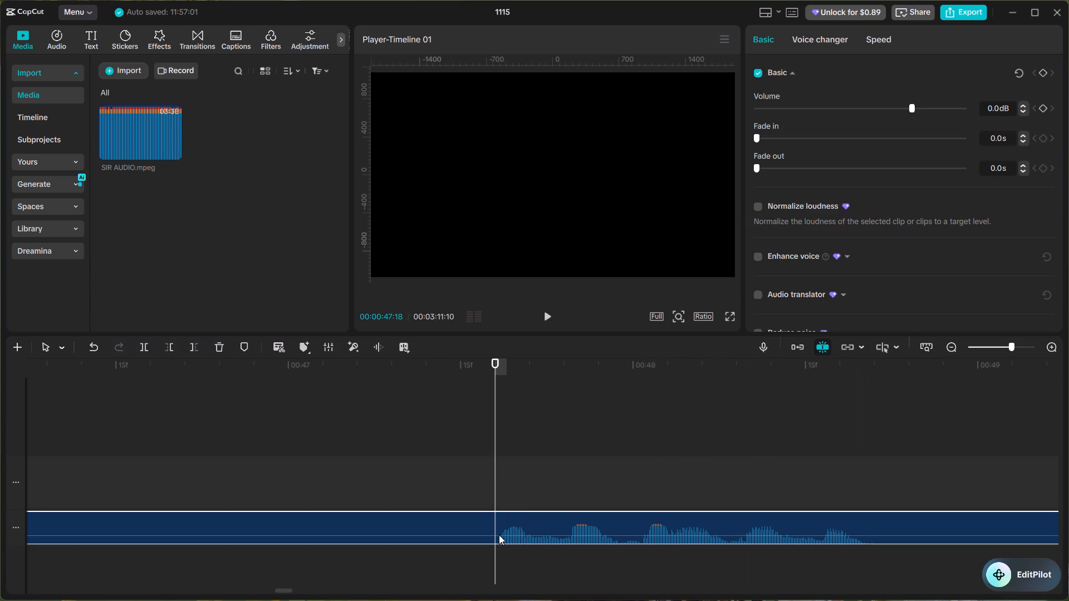
pyautogui.hotkey('ctrl', 'b')
pyautogui.click(425, 531)
pyautogui.press('BackSpace')
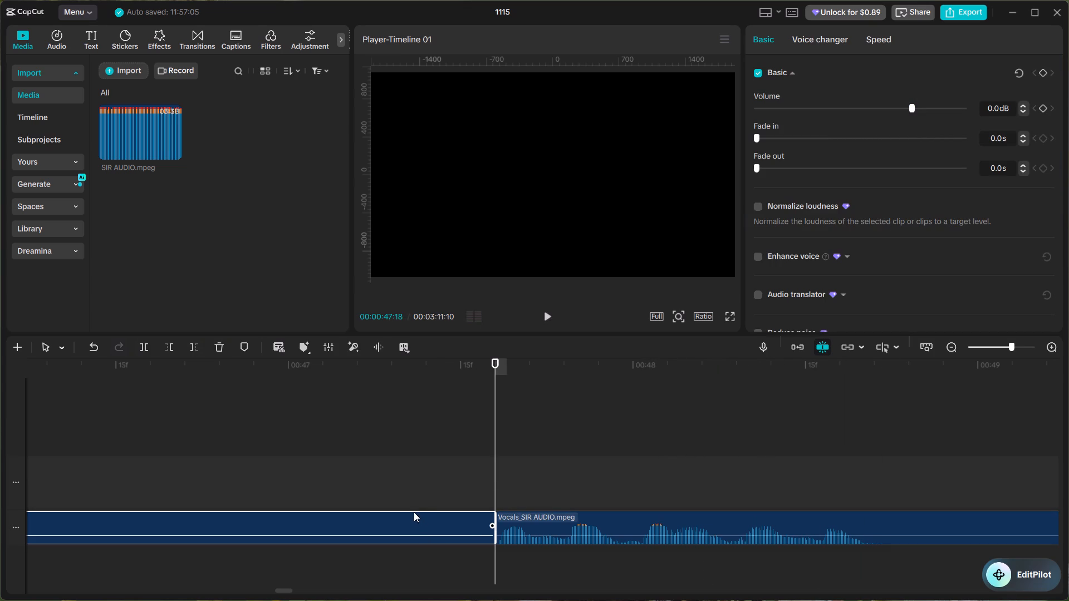
pyautogui.keyDown('ctrl'); pyautogui.scroll(-9, 410, 508); pyautogui.keyUp('ctrl')
pyautogui.rightClick(336, 536)
pyautogui.click(375, 479)
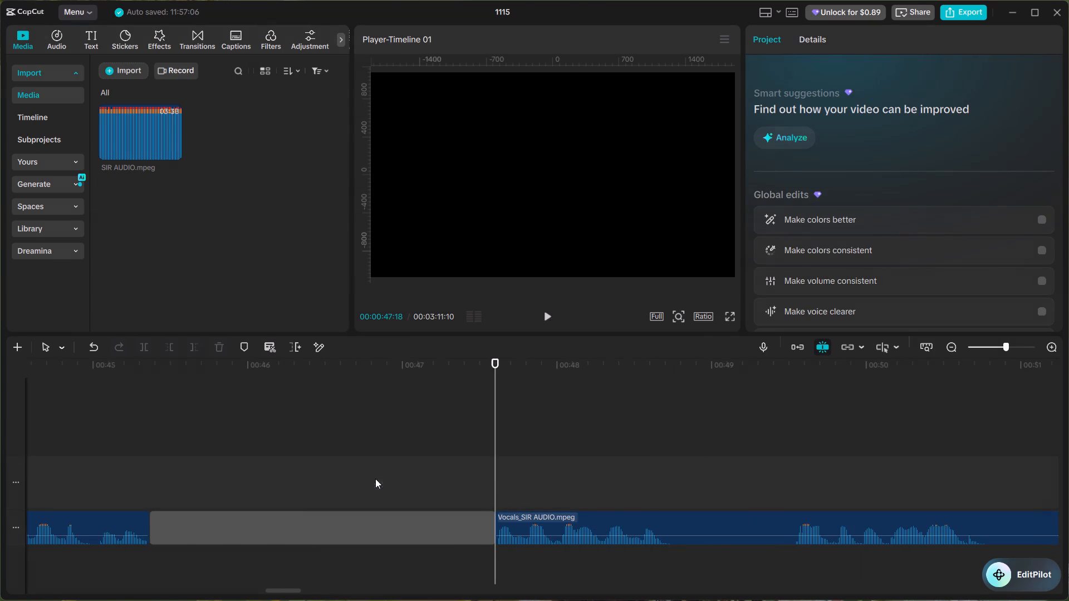
# Play across the join at 00:00:45:11 and split the vocals at 00:00:46:14, where the phrase ends.
pyautogui.click(75, 437)
pyautogui.press('space')
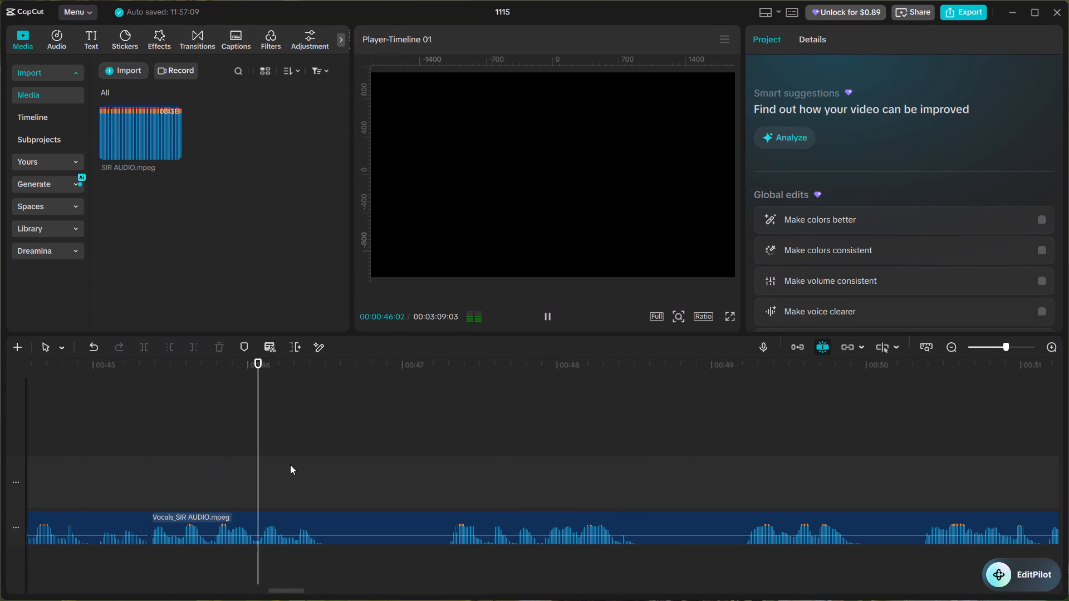
pyautogui.press('space')
pyautogui.click(317, 476)
pyautogui.moveTo(317, 476); pyautogui.dragTo(322, 485)
pyautogui.click(327, 515)
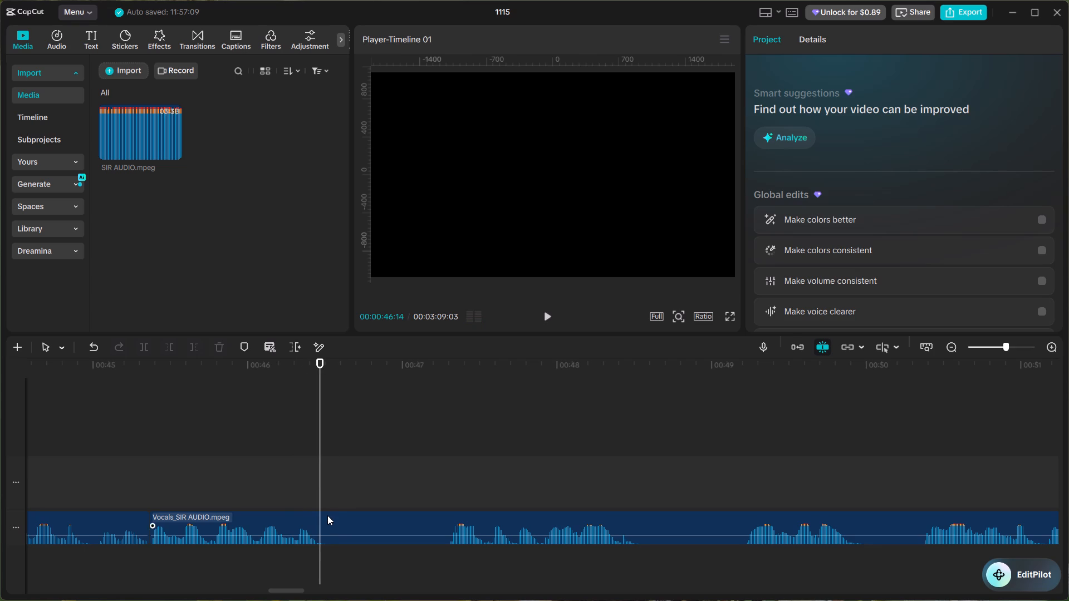
pyautogui.hotkey('ctrl', 'b')
# Cut out the silence from 00:00:46:14 up to 00:00:47:09, just before the following words, and close the gap.
pyautogui.click(438, 469)
pyautogui.moveTo(438, 469); pyautogui.dragTo(450, 486)
pyautogui.press('space')
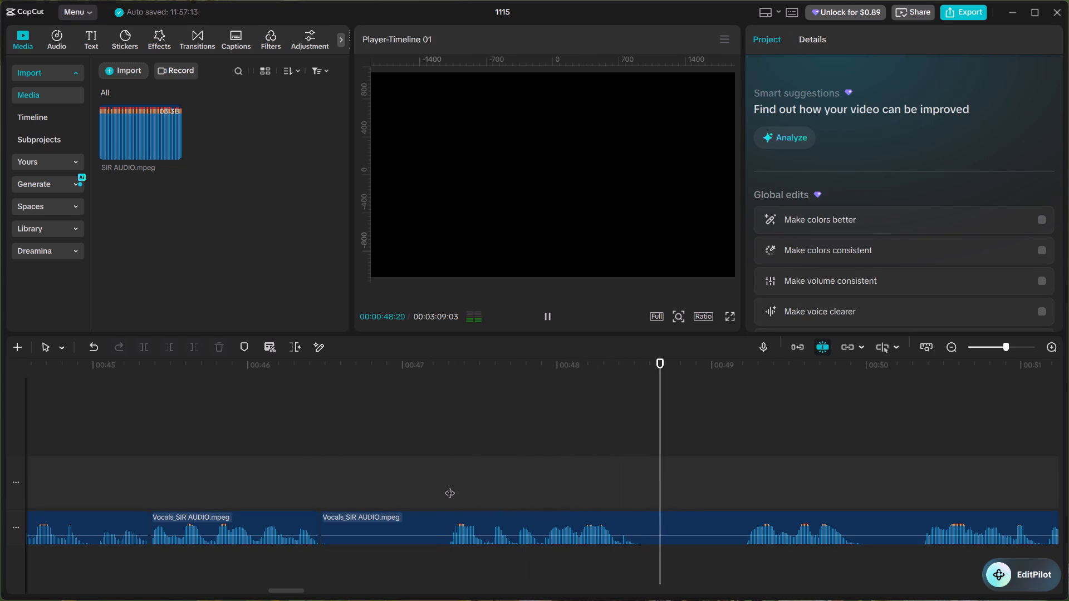
pyautogui.click(450, 486)
pyautogui.click(437, 531)
pyautogui.hotkey('ctrl', 'b')
pyautogui.click(417, 520)
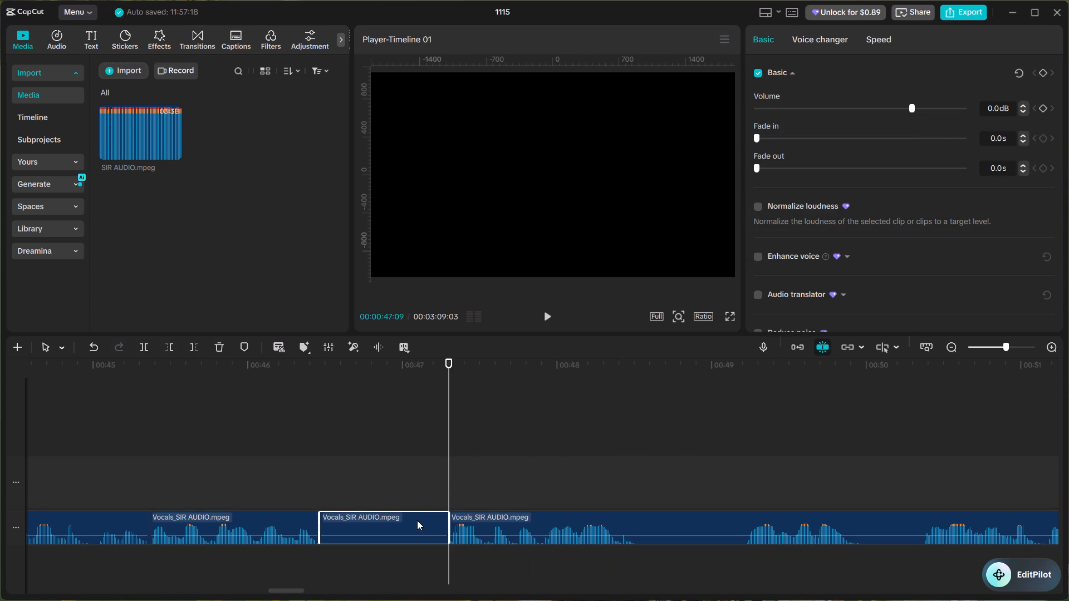
pyautogui.press('BackSpace')
pyautogui.rightClick(417, 521)
pyautogui.click(428, 483)
# Play across the join at 00:00:46:14 and split the vocals at 00:00:47:21, where the speech has faded out.
pyautogui.click(308, 468)
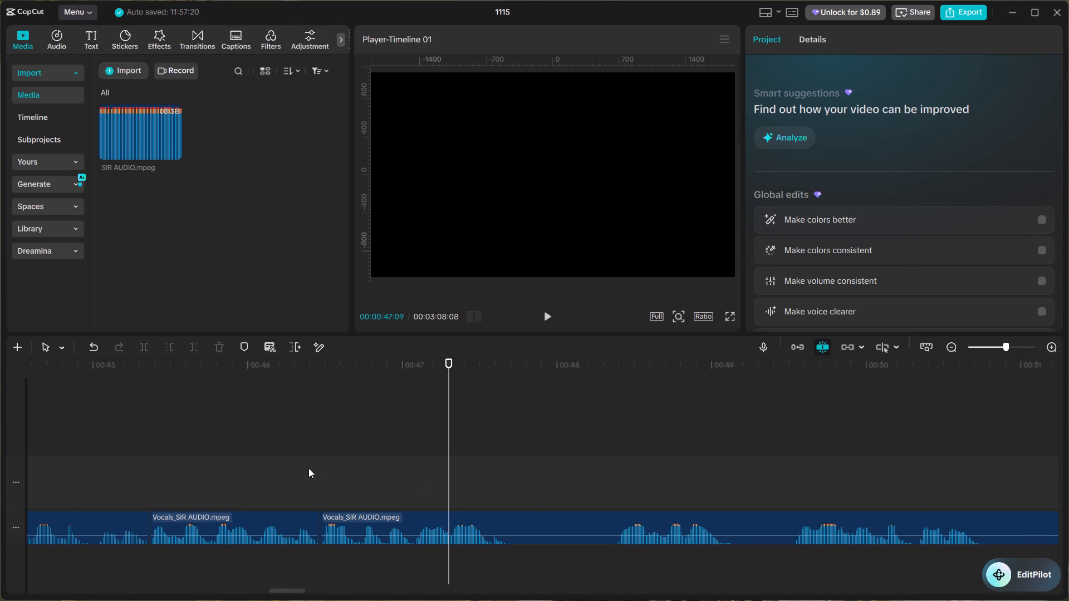
pyautogui.press('space')
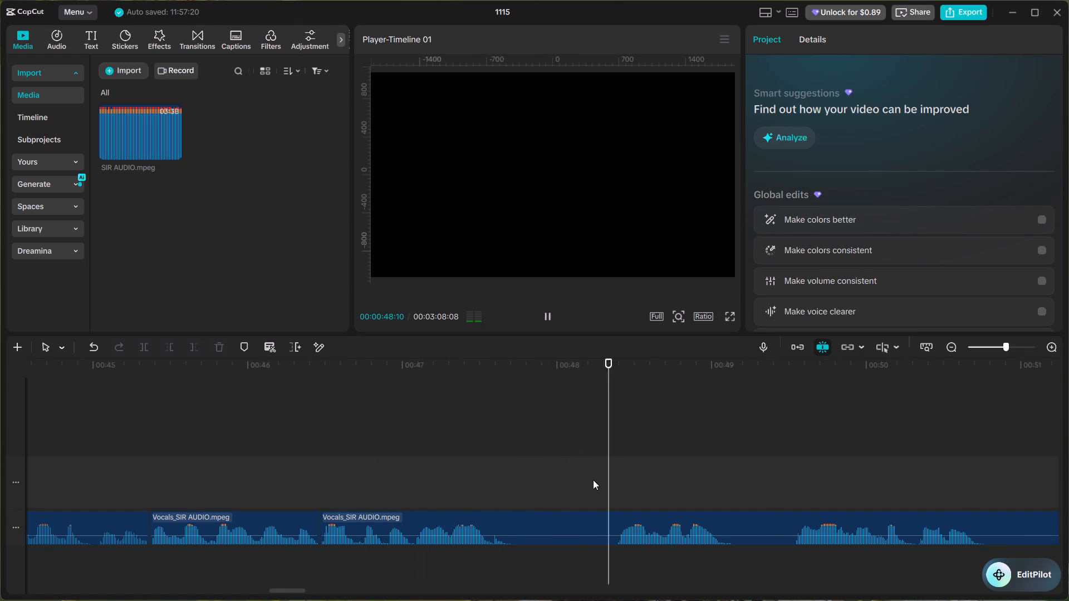
pyautogui.click(506, 471)
pyautogui.moveTo(506, 471); pyautogui.dragTo(510, 477)
pyautogui.click(515, 522)
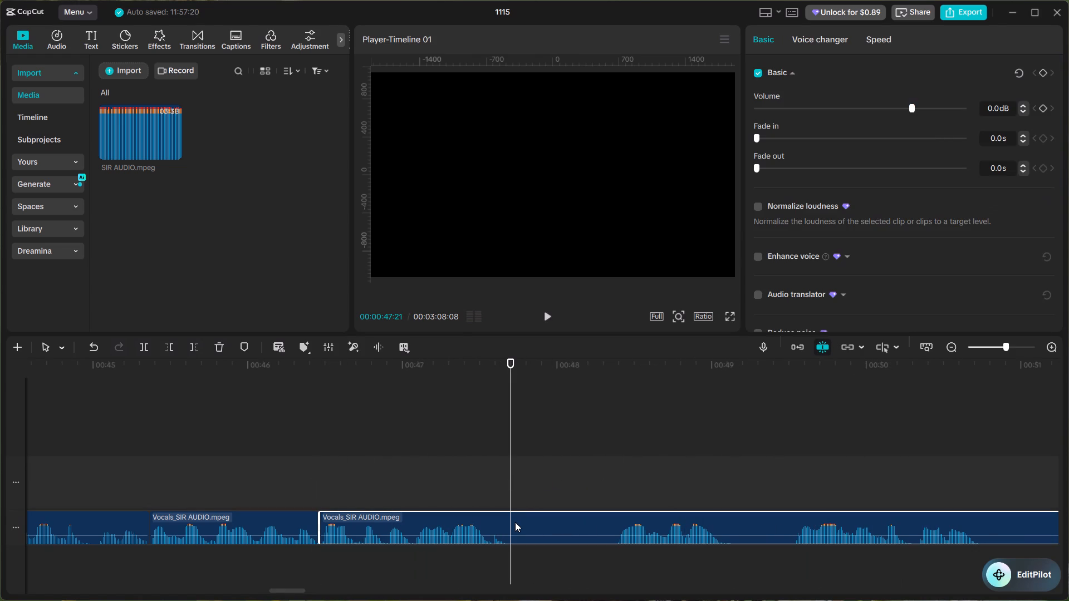
pyautogui.hotkey('ctrl', 'b')
# Cut out the silence from 00:00:47:21 up to 00:00:48:11, just before speech resumes, and close the gap.
pyautogui.click(622, 469)
pyautogui.moveTo(622, 469); pyautogui.dragTo(617, 469)
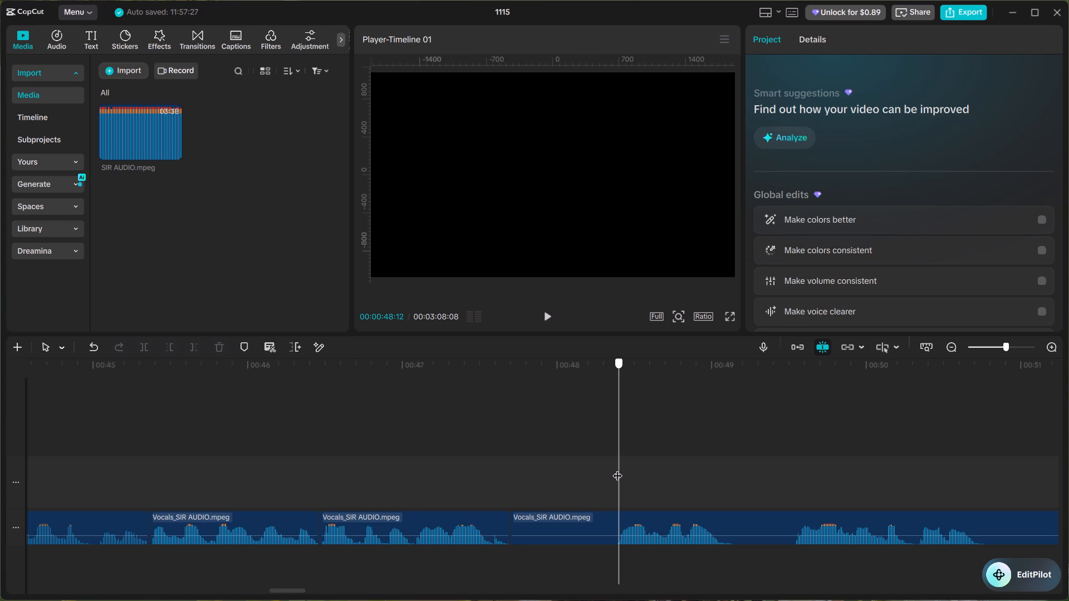
pyautogui.moveTo(617, 469); pyautogui.dragTo(615, 469)
pyautogui.click(587, 520)
pyautogui.hotkey('ctrl', 'b')
pyautogui.click(563, 529)
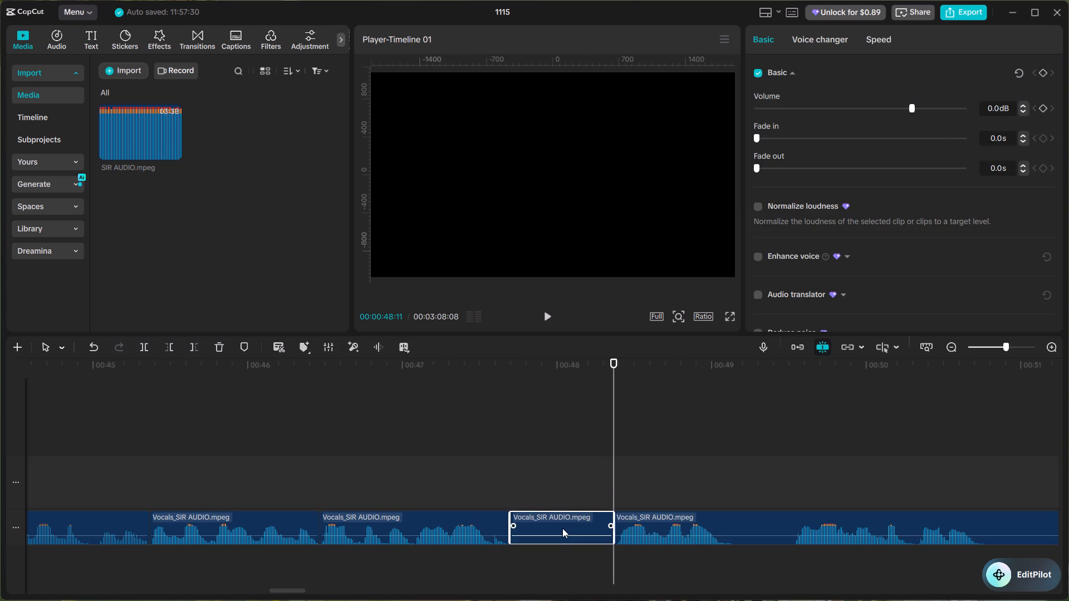
pyautogui.press('BackSpace')
pyautogui.rightClick(562, 528)
pyautogui.click(571, 490)
# Play across the join at 00:00:47:21 and split the vocals at 00:00:48:13, where the phrase ends.
pyautogui.click(291, 443)
pyautogui.press('space')
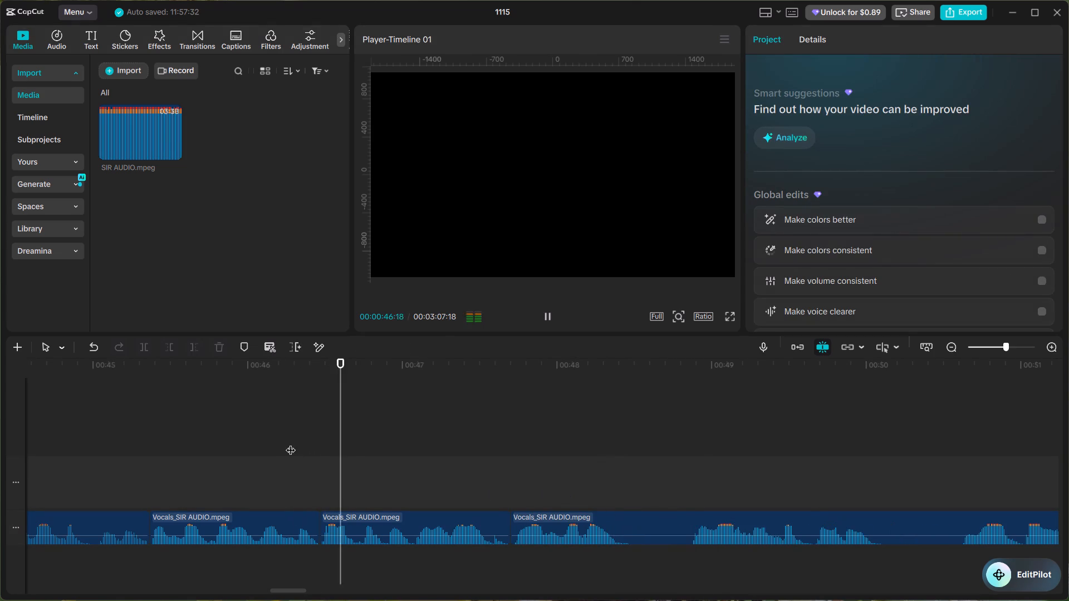
pyautogui.keyDown('alt'); pyautogui.scroll(-4, 399, 452); pyautogui.keyUp('alt')
pyautogui.press('space')
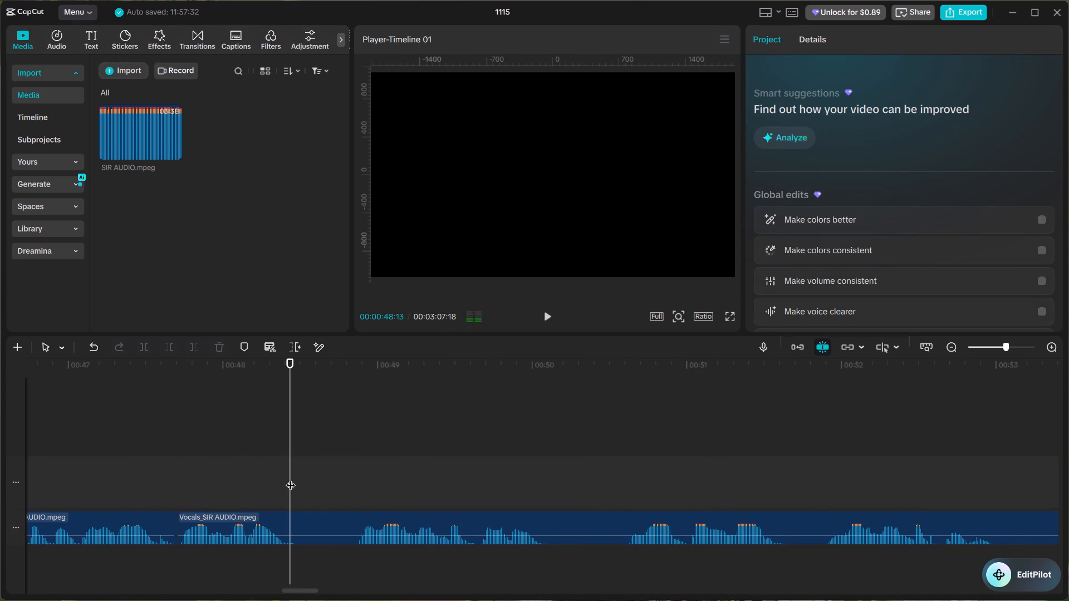
pyautogui.click(300, 521)
pyautogui.hotkey('ctrl', 'b')
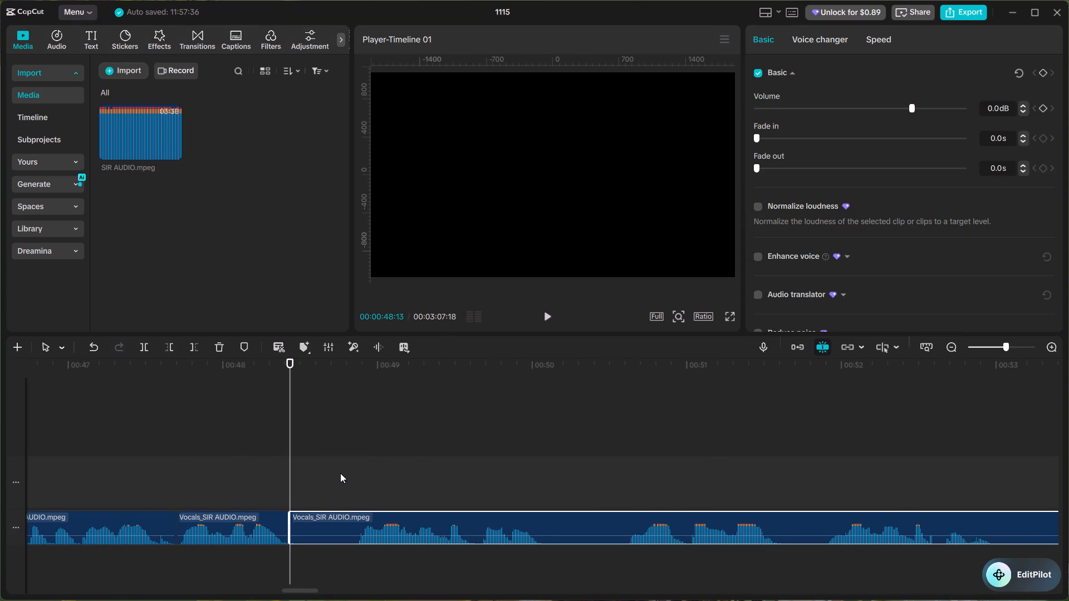
# Cut out the silence from 00:00:48:13 up to 00:00:48:26, just before the following words, and close the gap.
pyautogui.doubleClick(359, 473)
pyautogui.click(345, 534)
pyautogui.hotkey('ctrl', 'b')
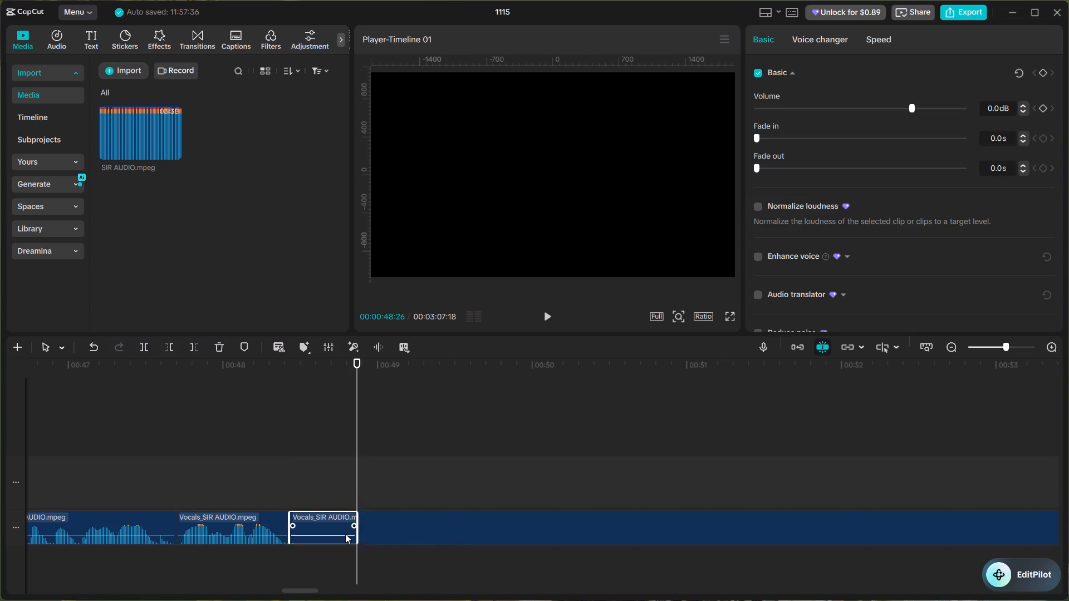
pyautogui.click(345, 534)
pyautogui.press('BackSpace')
pyautogui.rightClick(345, 534)
pyautogui.click(367, 482)
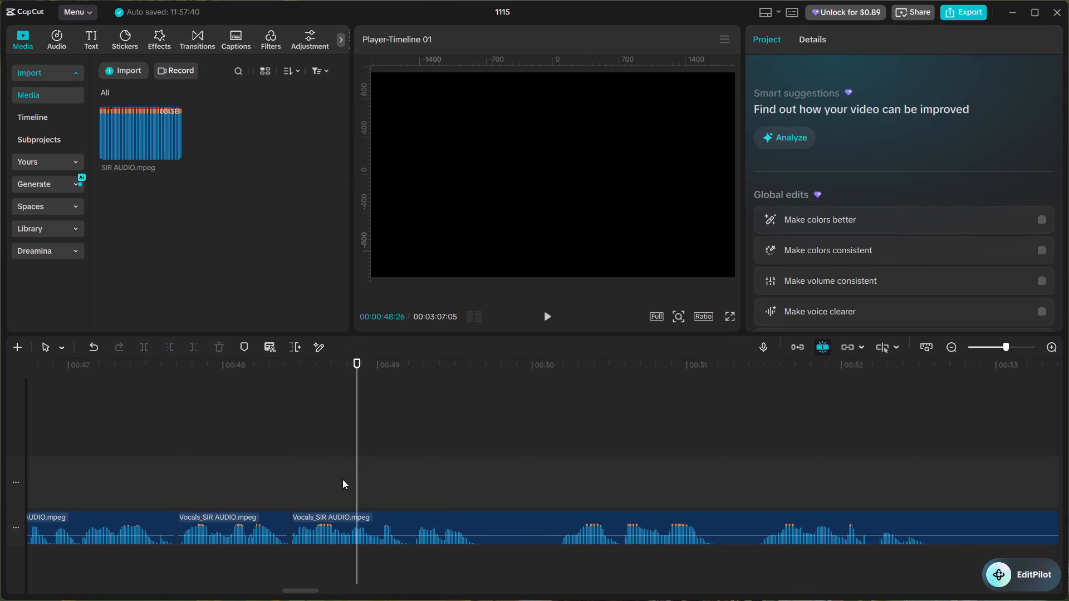
# Listen to the join at 00:00:48:13, trim the preceding clip's end back to 00:00:48:11, and close the gap.
pyautogui.click(188, 451)
pyautogui.press('space')
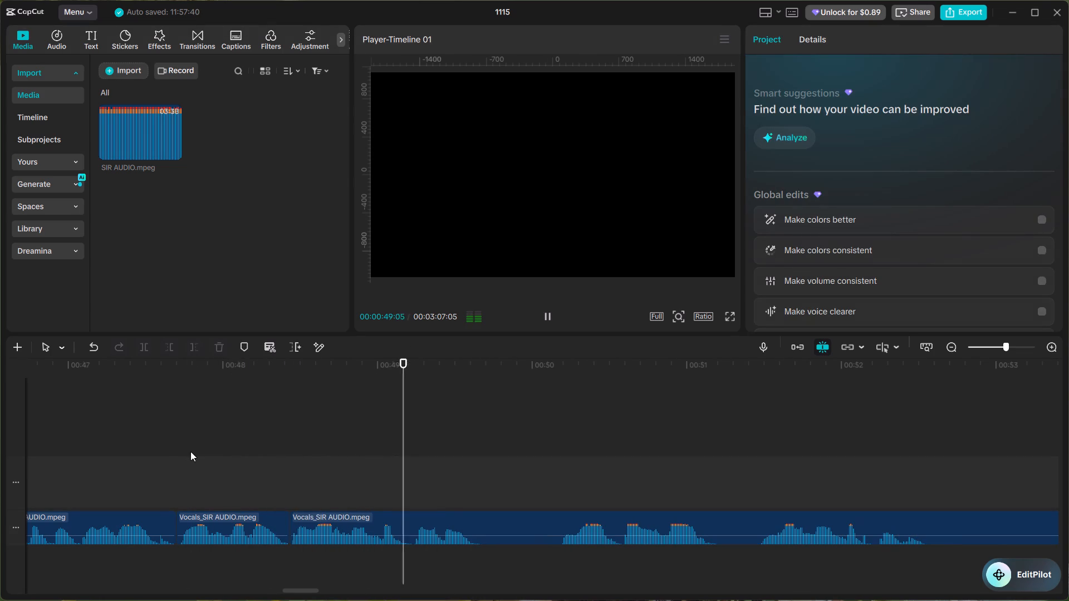
pyautogui.press('space')
pyautogui.keyDown('ctrl'); pyautogui.scroll(8, 302, 476); pyautogui.keyUp('ctrl')
pyautogui.keyDown('alt'); pyautogui.scroll(4, 188, 476); pyautogui.keyUp('alt')
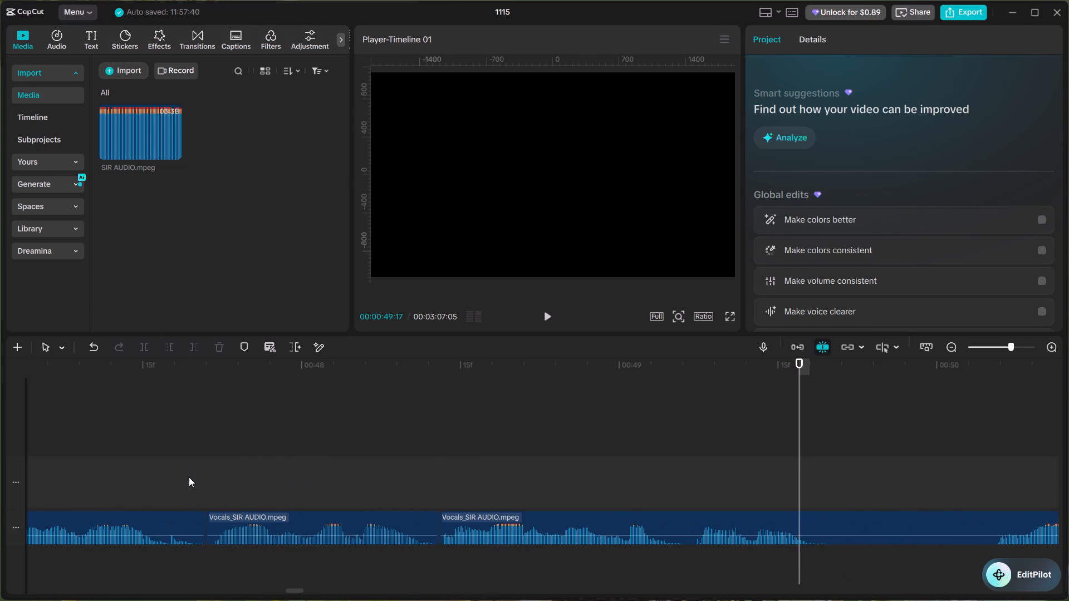
pyautogui.click(410, 472)
pyautogui.moveTo(410, 472); pyautogui.dragTo(423, 486)
pyautogui.moveTo(437, 520); pyautogui.dragTo(425, 522)
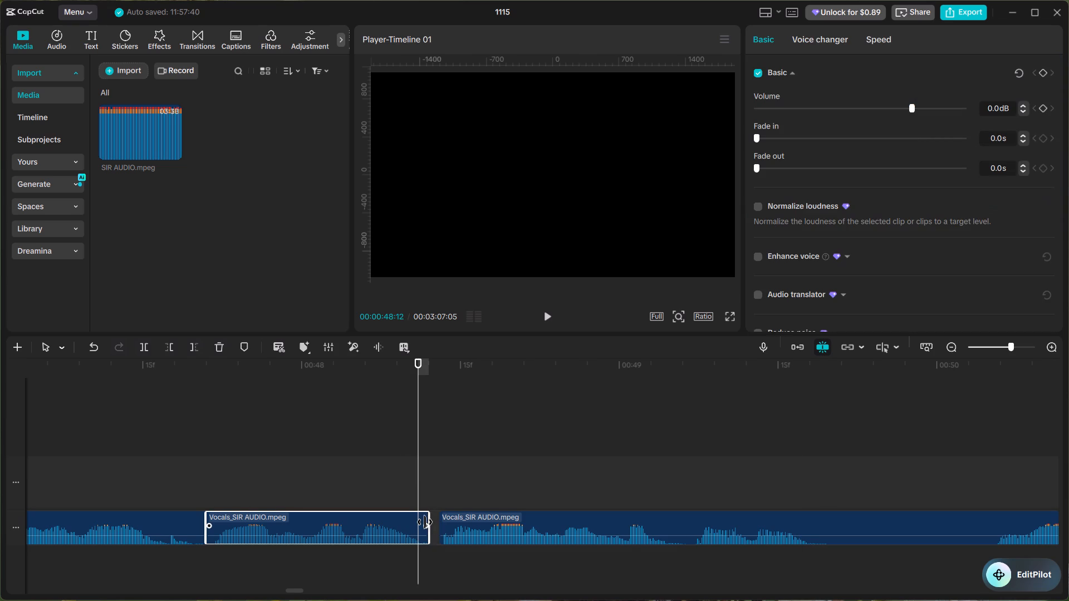
pyautogui.moveTo(425, 522); pyautogui.dragTo(420, 523)
pyautogui.rightClick(433, 518)
pyautogui.click(457, 485)
# Play across the tightened join at 00:00:48:11 and on to the end of the following speech.
pyautogui.click(380, 470)
pyautogui.moveTo(345, 477); pyautogui.dragTo(339, 478)
pyautogui.click(273, 475)
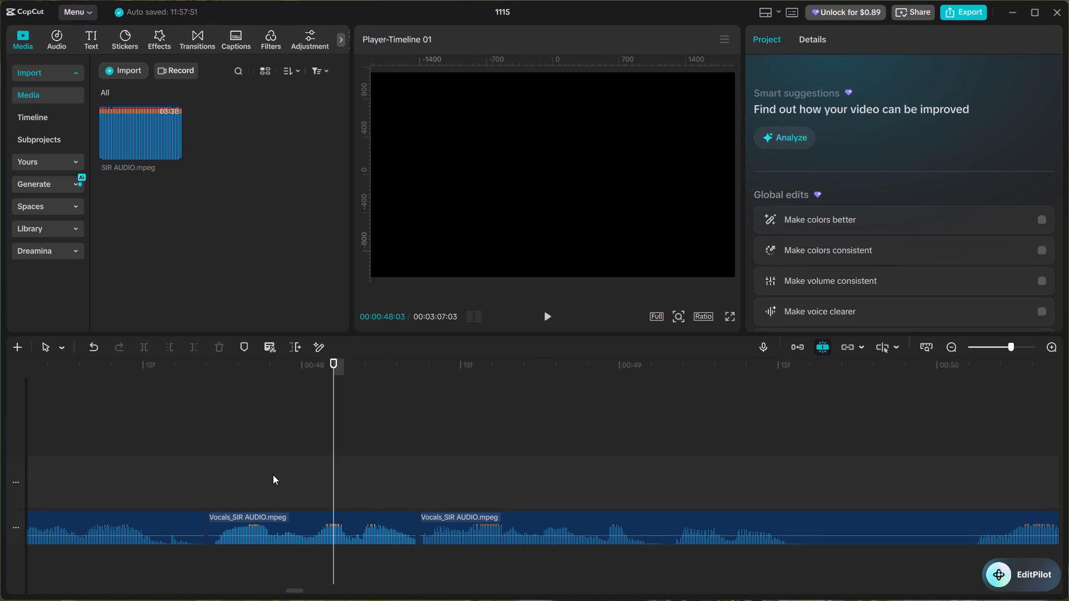
pyautogui.press('space')
pyautogui.press('space')
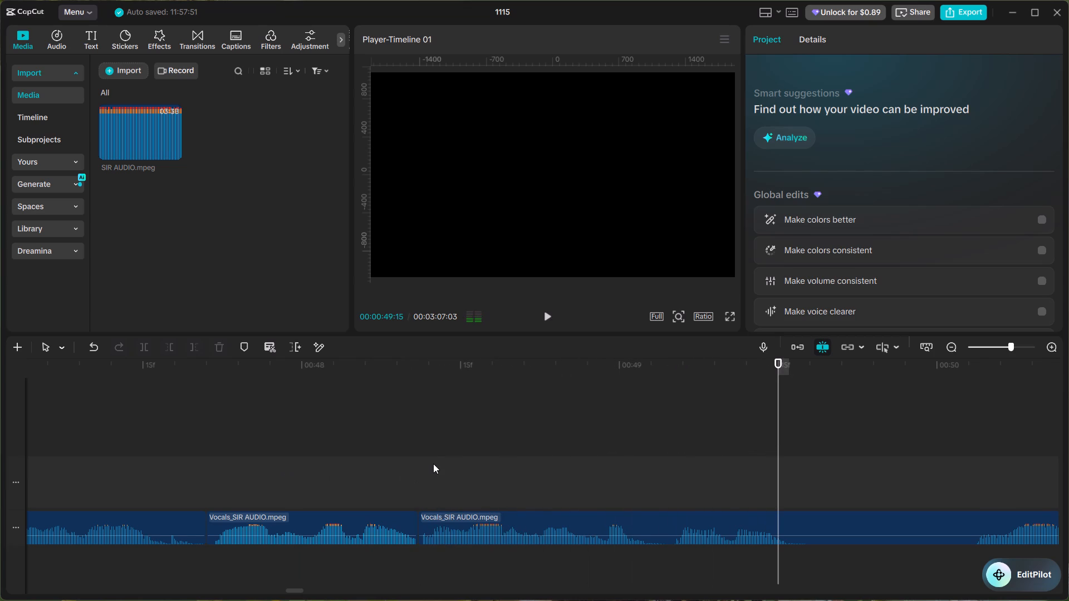
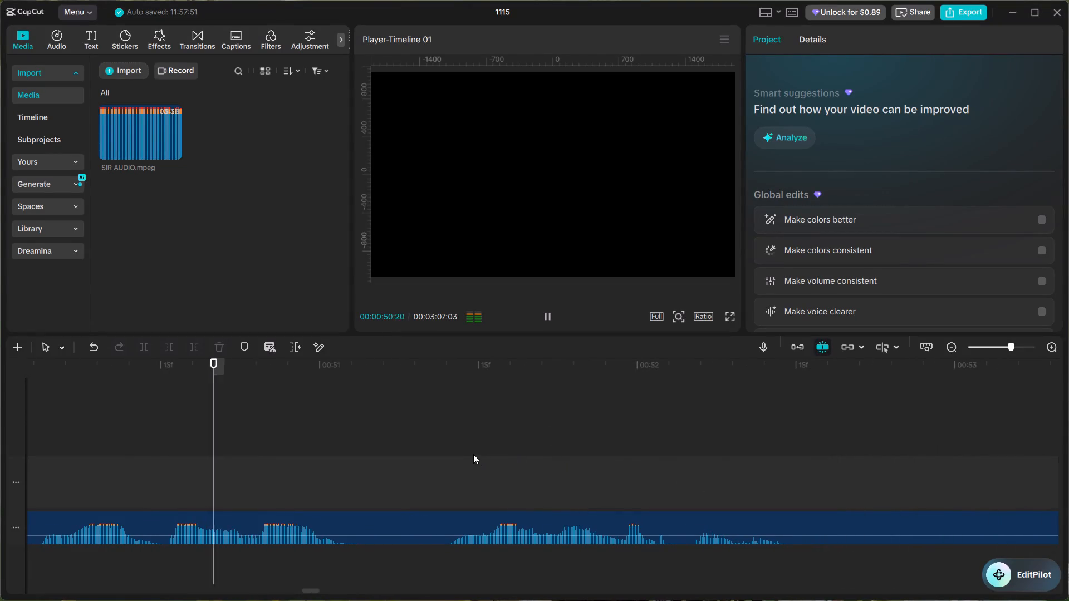
# Replay the speech from 00:00:48:10 and split the vocals at 00:00:49:16, where the phrase ends.
pyautogui.press('space')
pyautogui.keyDown('alt'); pyautogui.scroll(8, 507, 461); pyautogui.keyUp('alt')
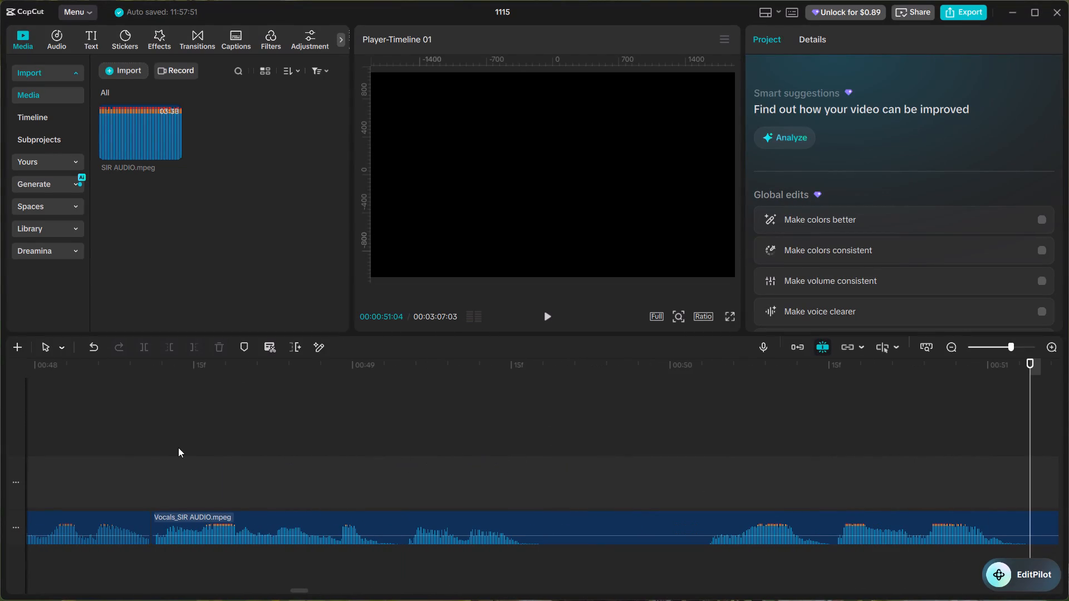
pyautogui.click(173, 452)
pyautogui.moveTo(173, 452); pyautogui.dragTo(142, 447)
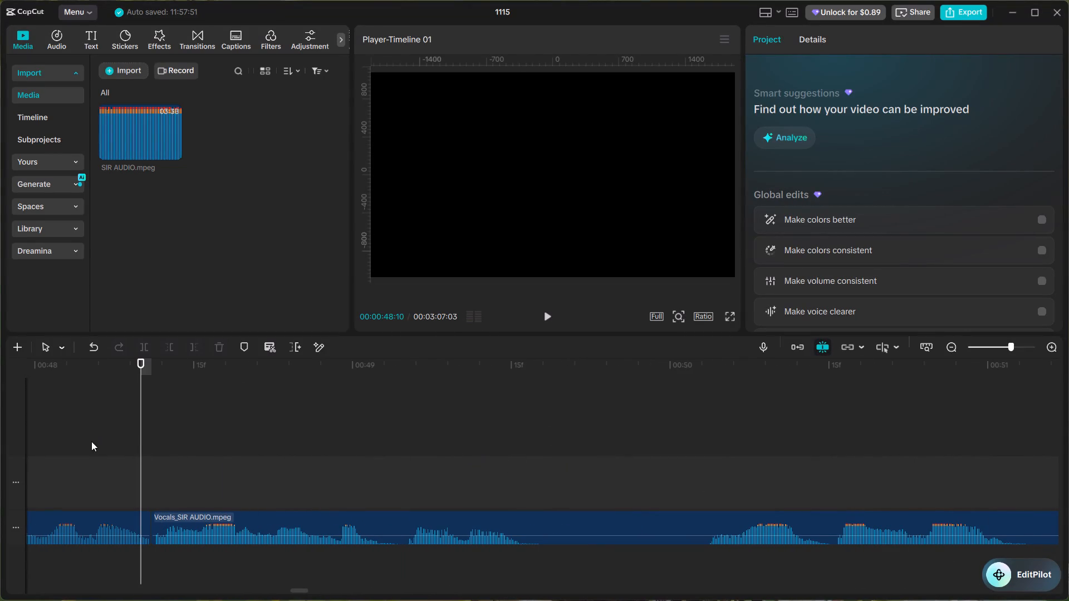
pyautogui.press('space')
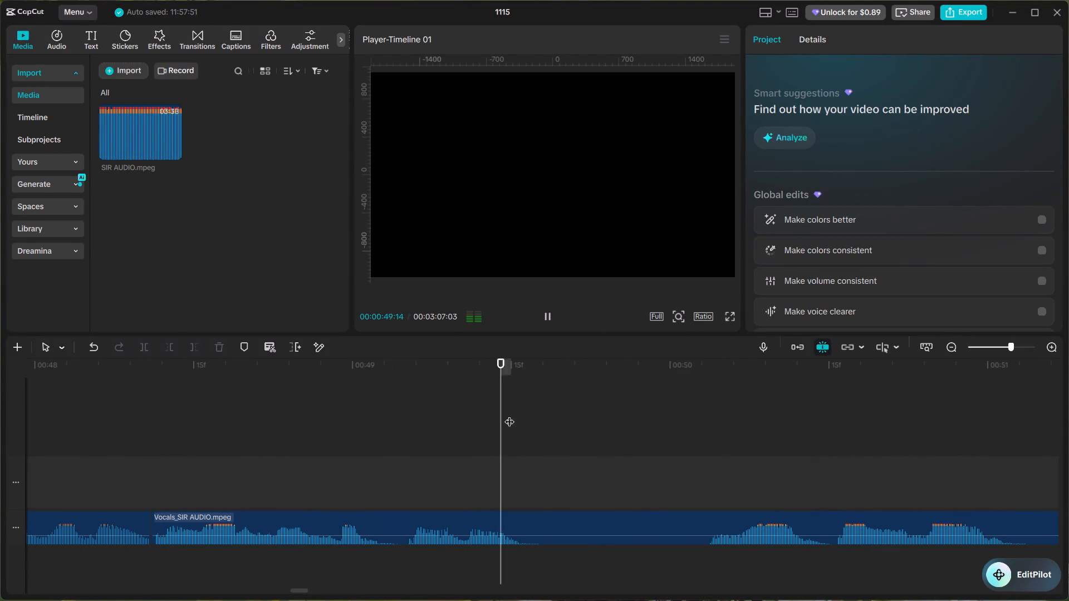
pyautogui.press('space')
pyautogui.click(529, 451)
pyautogui.moveTo(529, 451); pyautogui.dragTo(524, 451)
pyautogui.click(553, 532)
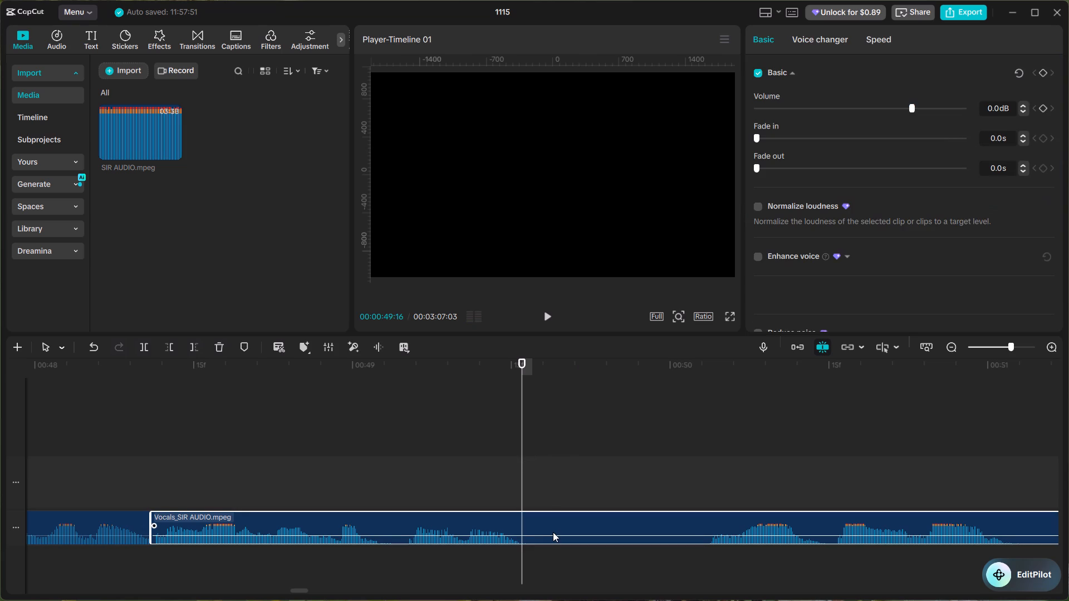
pyautogui.hotkey('ctrl', 'b')
# Cut out the silence from 00:00:49:16 up to 00:00:50:03, just before the following words, and close the gap.
pyautogui.click(707, 460)
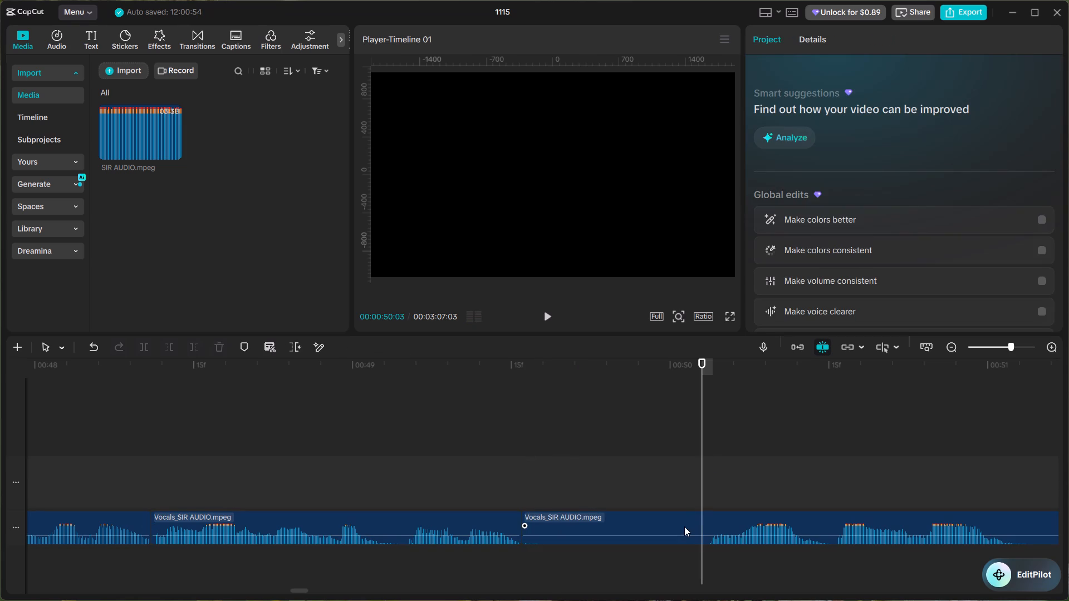
pyautogui.click(684, 526)
pyautogui.hotkey('ctrl', 'b')
pyautogui.click(677, 524)
pyautogui.press('BackSpace')
pyautogui.rightClick(676, 523)
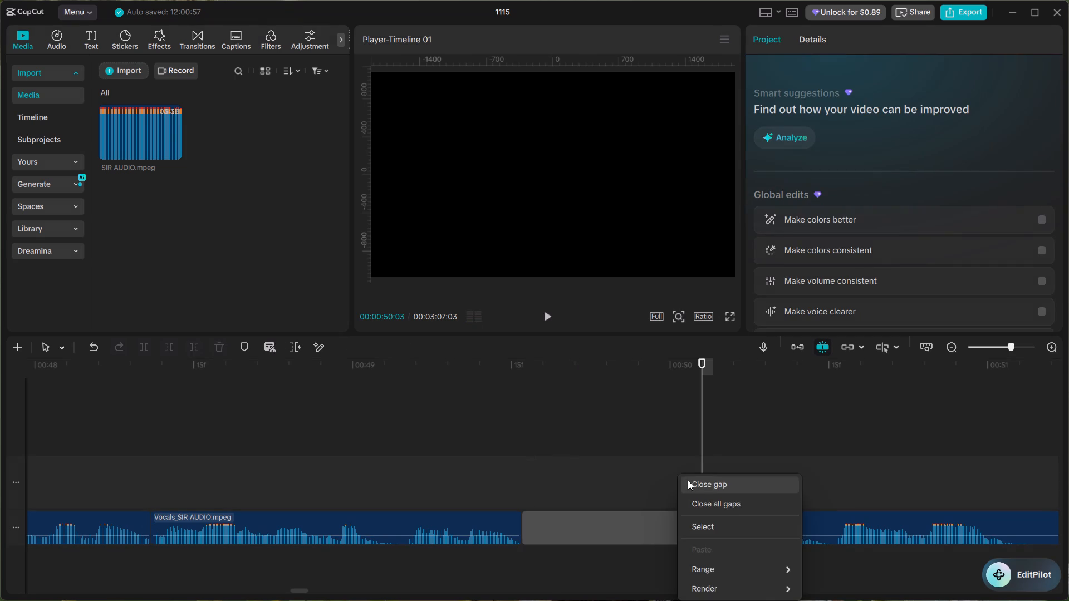
pyautogui.click(688, 476)
# Play across the join at 00:00:49:16 and split the vocals at 00:00:50:17, after the phrase ends.
pyautogui.click(472, 446)
pyautogui.press('space')
pyautogui.keyDown('alt'); pyautogui.scroll(-3, 651, 466); pyautogui.keyUp('alt')
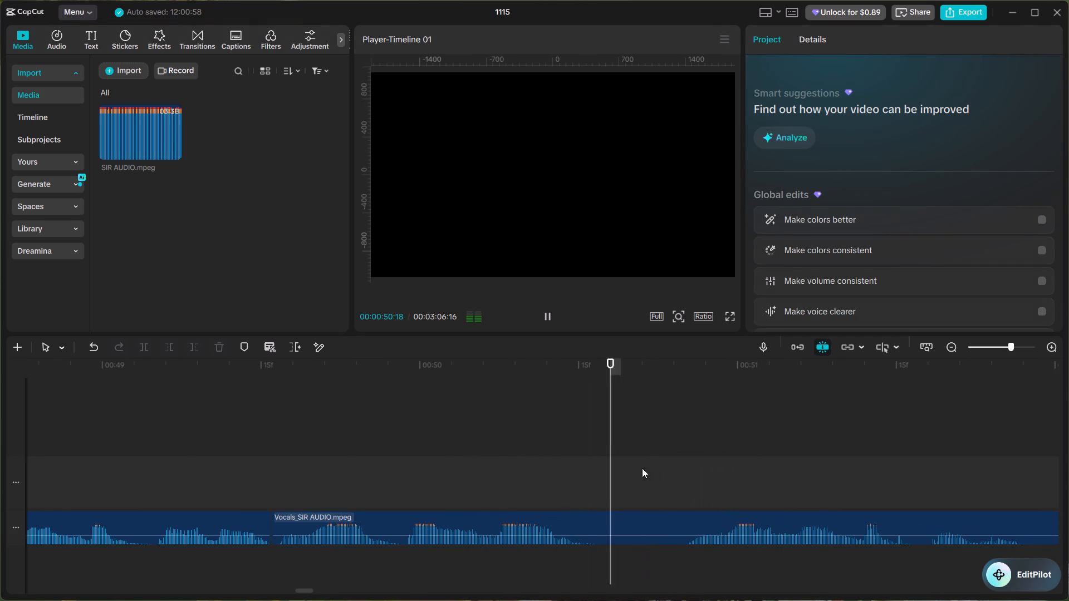
pyautogui.press('space')
pyautogui.click(597, 450)
pyautogui.click(609, 519)
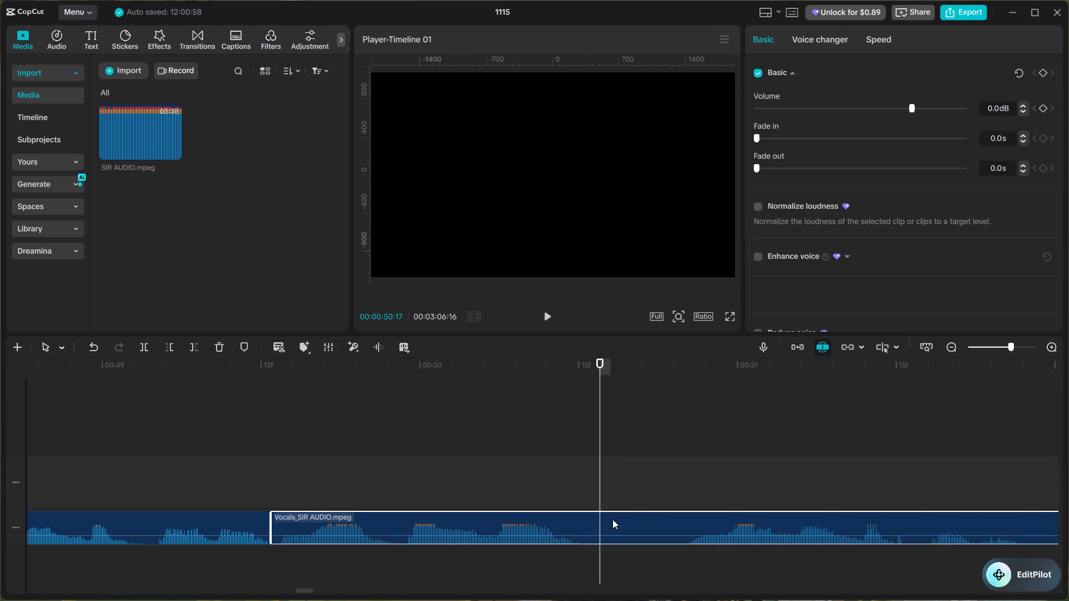
pyautogui.hotkey('ctrl', 'b')
# Cut out the silence from 00:00:50:17 up to 00:00:50:25, just before the following words, and close the gap.
pyautogui.click(670, 465)
pyautogui.moveTo(670, 465); pyautogui.dragTo(681, 480)
pyautogui.click(657, 525)
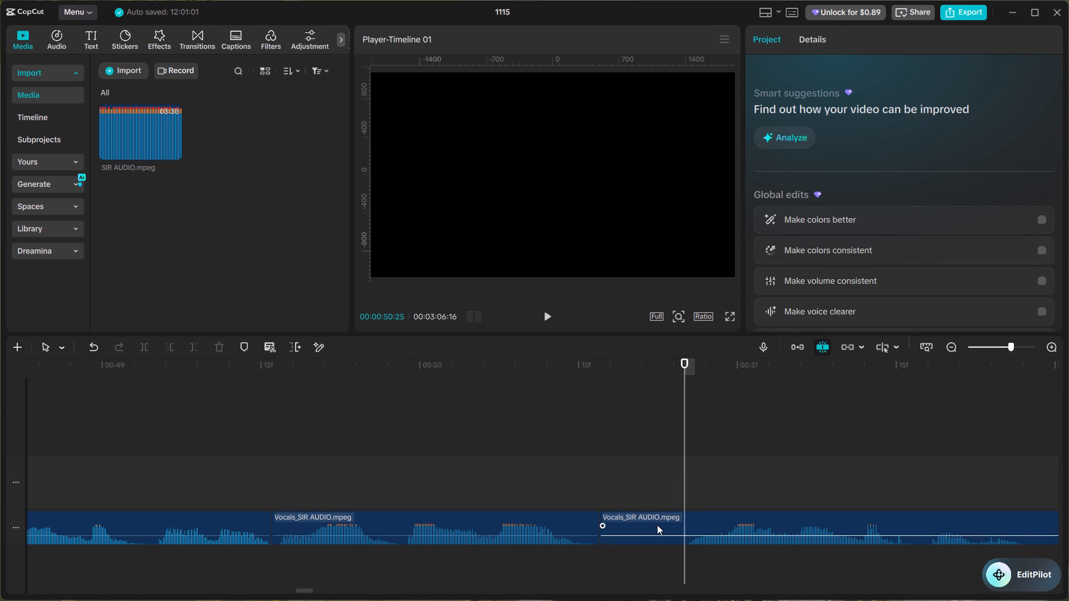
pyautogui.hotkey('ctrl', 'b')
pyautogui.click(648, 527)
pyautogui.press('BackSpace')
pyautogui.rightClick(648, 527)
pyautogui.click(668, 489)
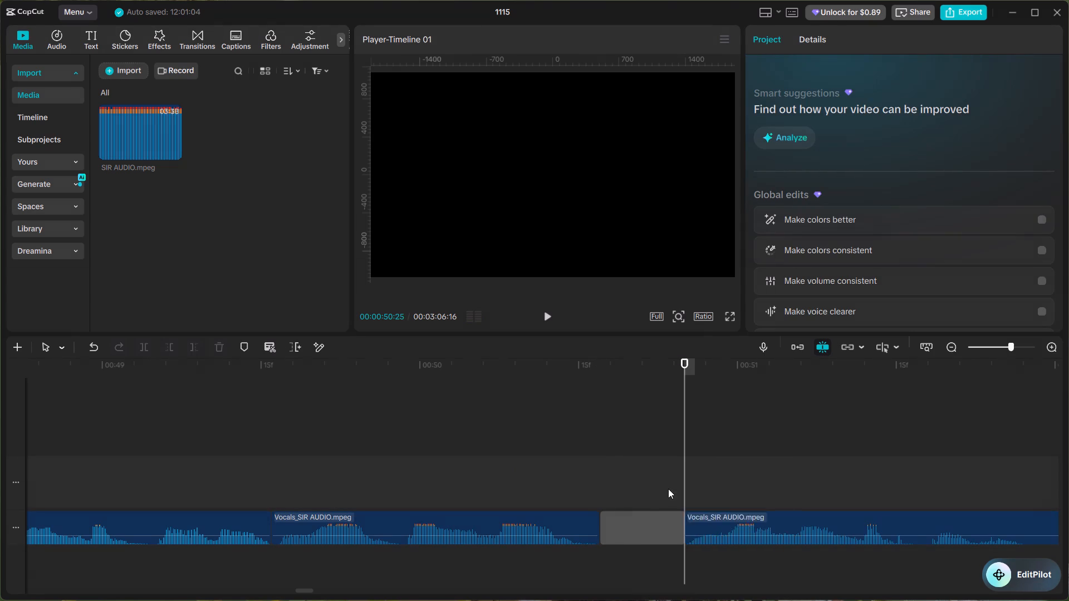
# Play across the join at 00:00:50:17 and split the vocals at 00:00:51:19, where the phrase fades out.
pyautogui.click(432, 447)
pyautogui.press('space')
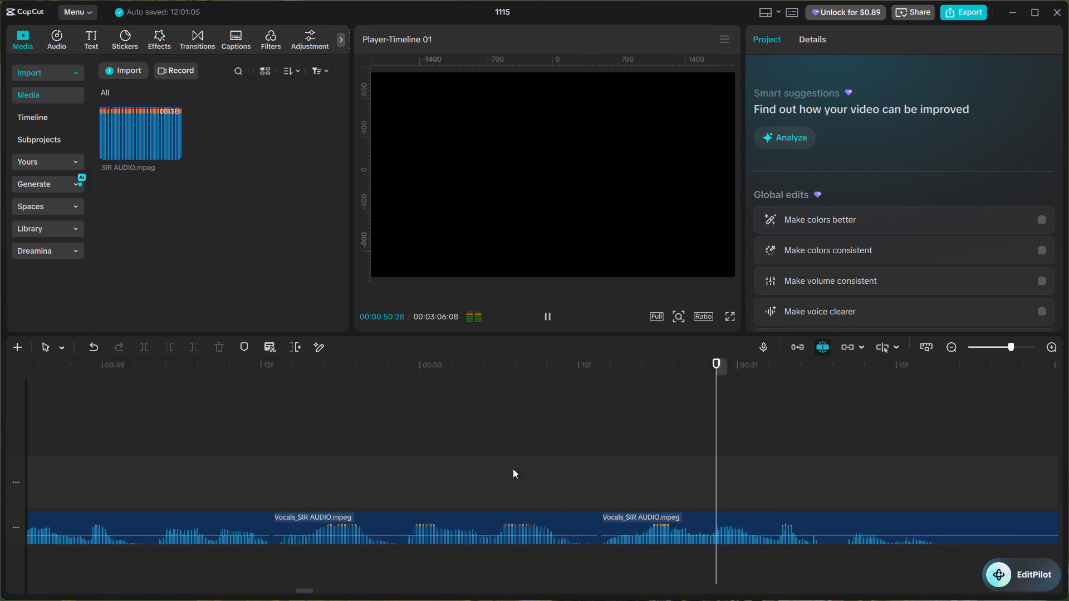
pyautogui.keyDown('alt'); pyautogui.scroll(-5, 637, 484); pyautogui.keyUp('alt')
pyautogui.press('space')
pyautogui.click(535, 463)
pyautogui.moveTo(535, 463); pyautogui.dragTo(526, 461)
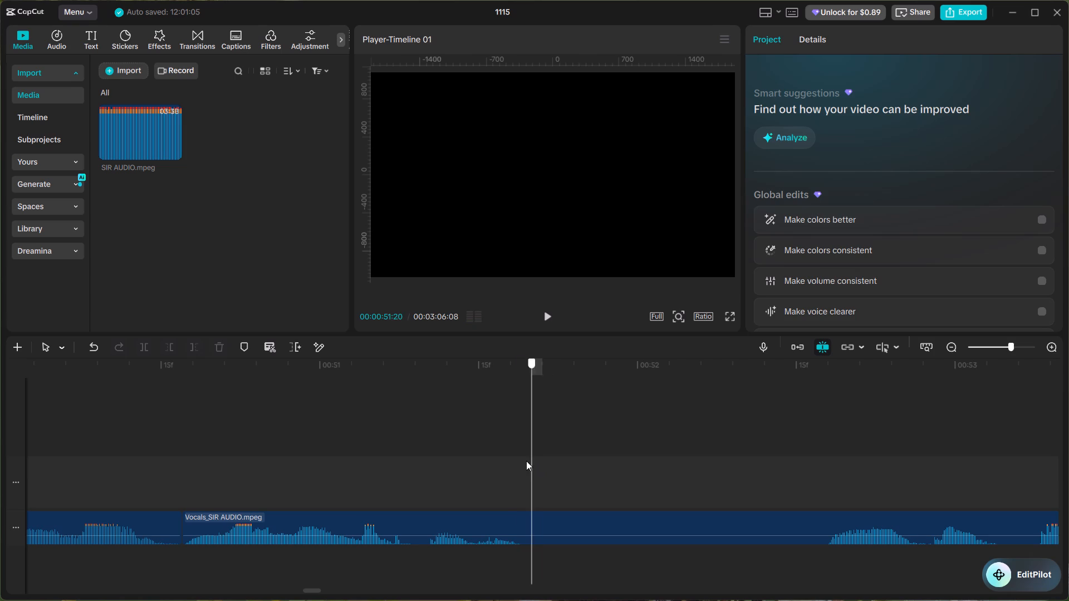
pyautogui.moveTo(526, 461); pyautogui.dragTo(525, 461)
pyautogui.click(538, 519)
pyautogui.hotkey('ctrl', 'b')
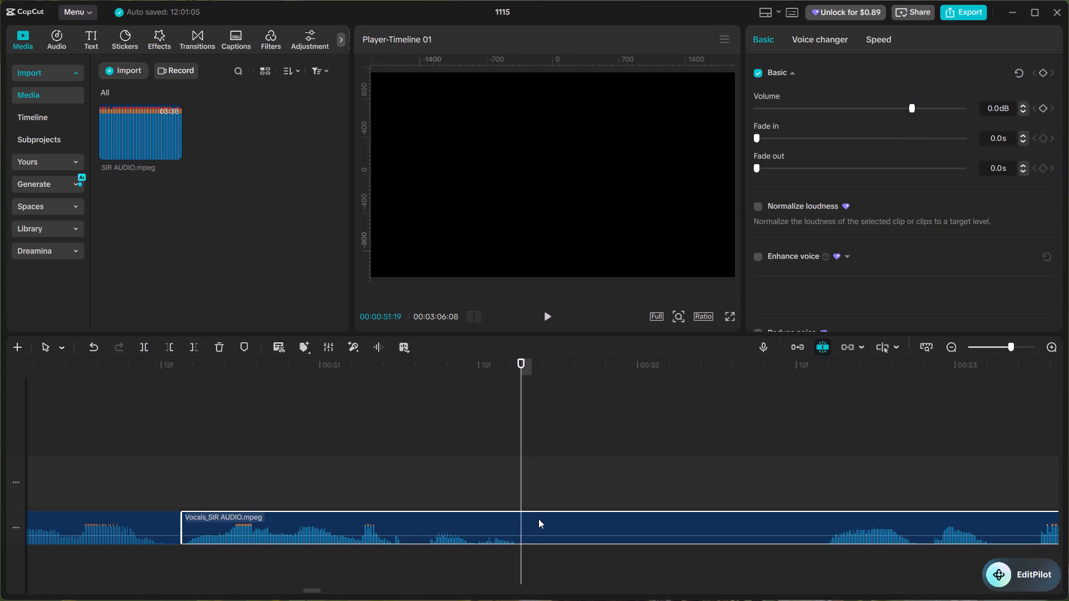
# Cut out the silence from 00:00:51:19 up to 00:00:52:17, just before the following words, and close the gap.
pyautogui.keyDown('alt'); pyautogui.scroll(-3, 675, 484); pyautogui.keyUp('alt')
pyautogui.click(566, 459)
pyautogui.moveTo(566, 459); pyautogui.dragTo(573, 468)
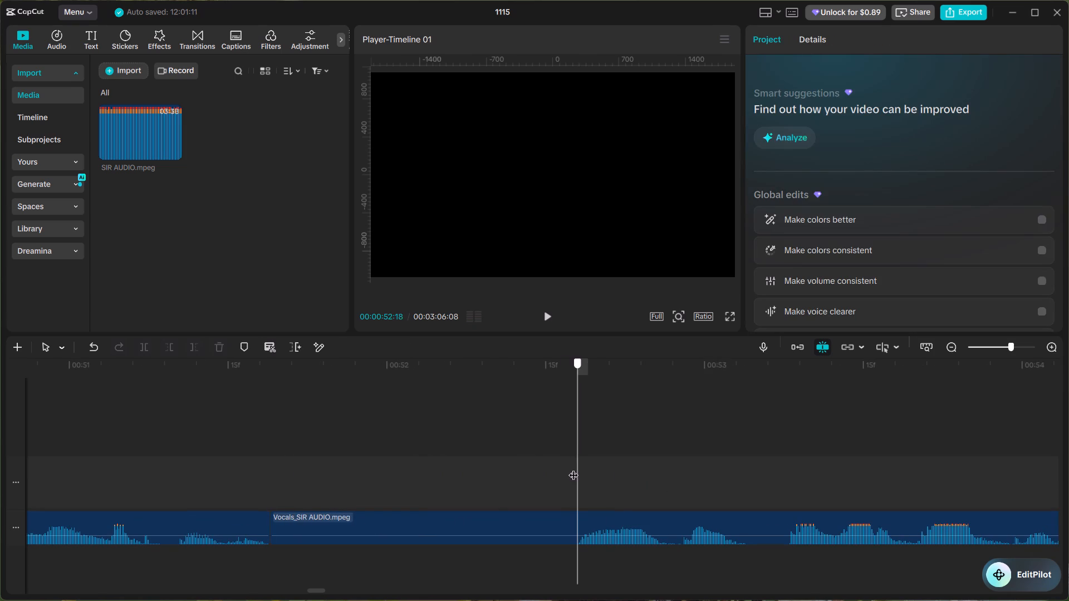
pyautogui.moveTo(573, 468); pyautogui.dragTo(568, 468)
pyautogui.click(555, 519)
pyautogui.hotkey('ctrl', 'b')
pyautogui.click(540, 523)
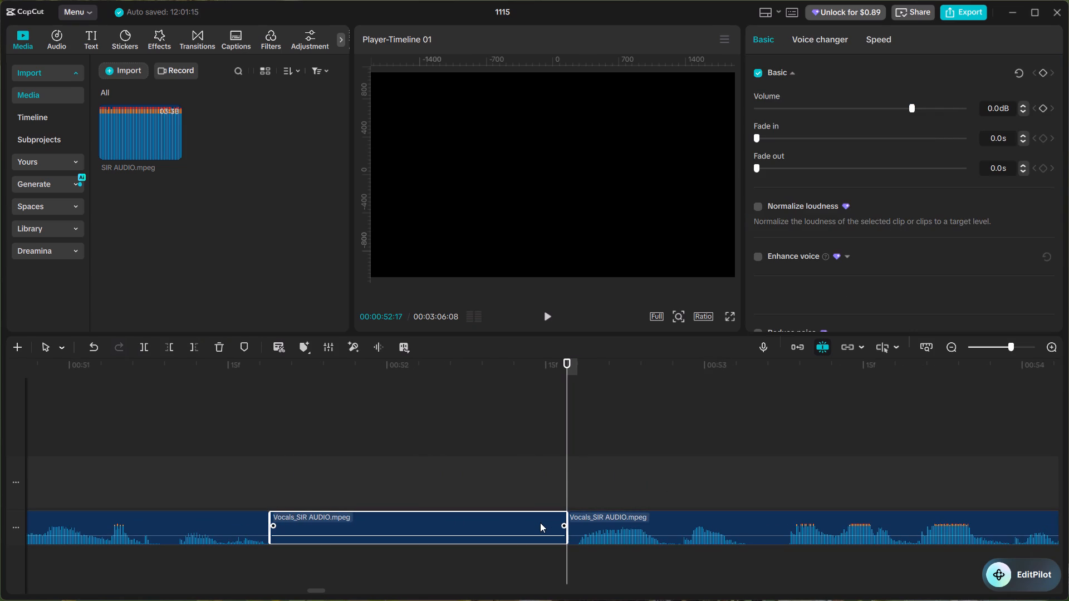
pyautogui.press('BackSpace')
pyautogui.rightClick(540, 523)
pyautogui.click(553, 486)
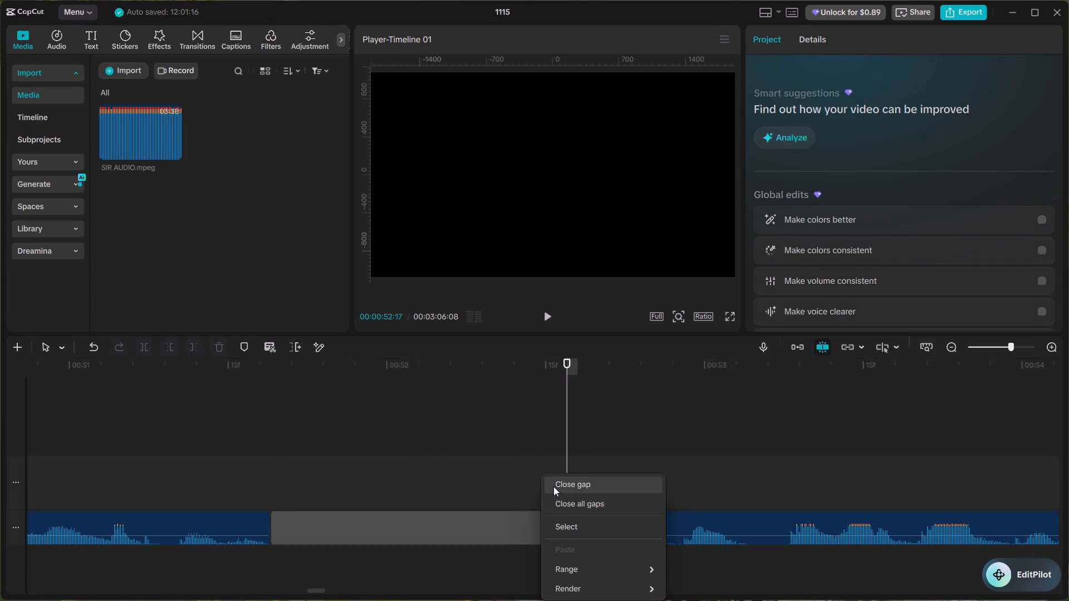
# Play across the join at 00:00:51:19 and split the vocals at 00:00:53:25, after the phrase ends.
pyautogui.click(166, 461)
pyautogui.press('space')
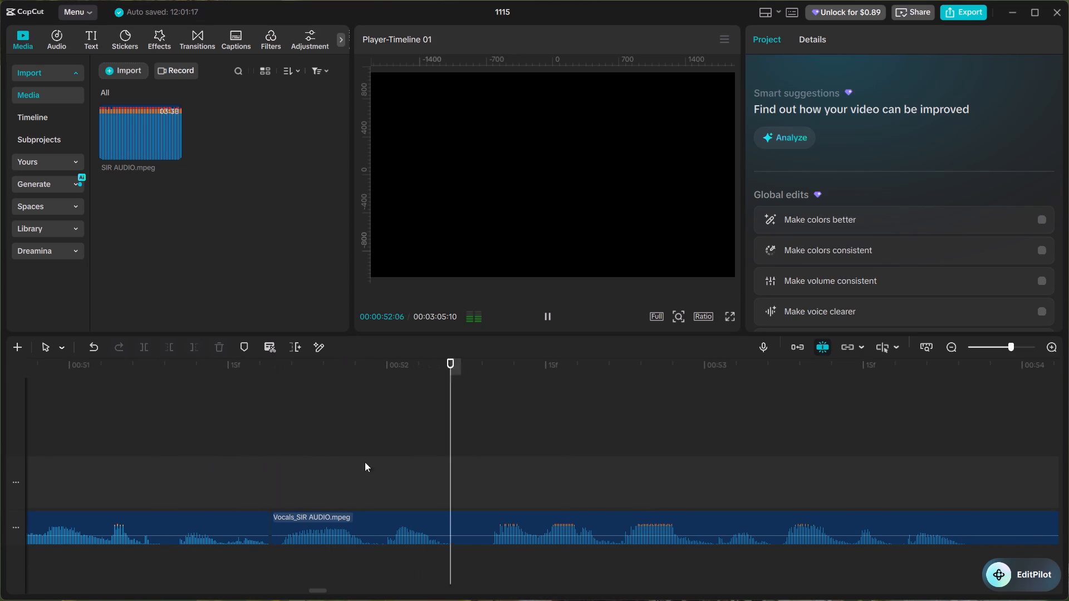
pyautogui.keyDown('alt'); pyautogui.scroll(-3, 389, 462); pyautogui.keyUp('alt')
pyautogui.keyDown('alt'); pyautogui.scroll(-2, 501, 482); pyautogui.keyUp('alt')
pyautogui.press('space')
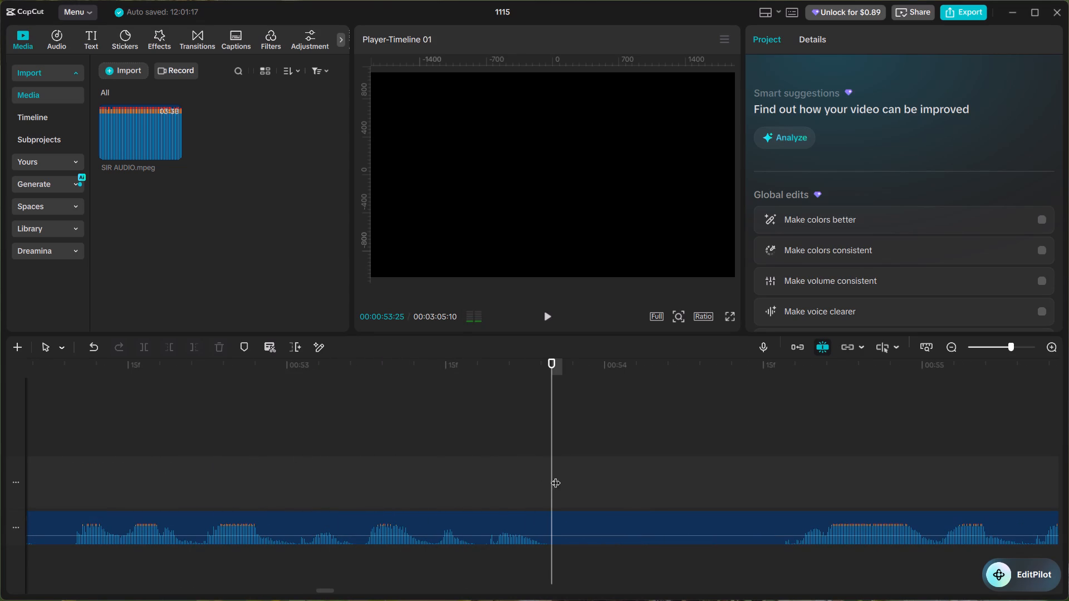
pyautogui.click(557, 521)
pyautogui.hotkey('ctrl', 'b')
# Listen through the pause after 00:00:53:25, cut it out up to 00:00:54:17, and close the gap.
pyautogui.keyDown('alt'); pyautogui.scroll(-3, 583, 506); pyautogui.keyUp('alt')
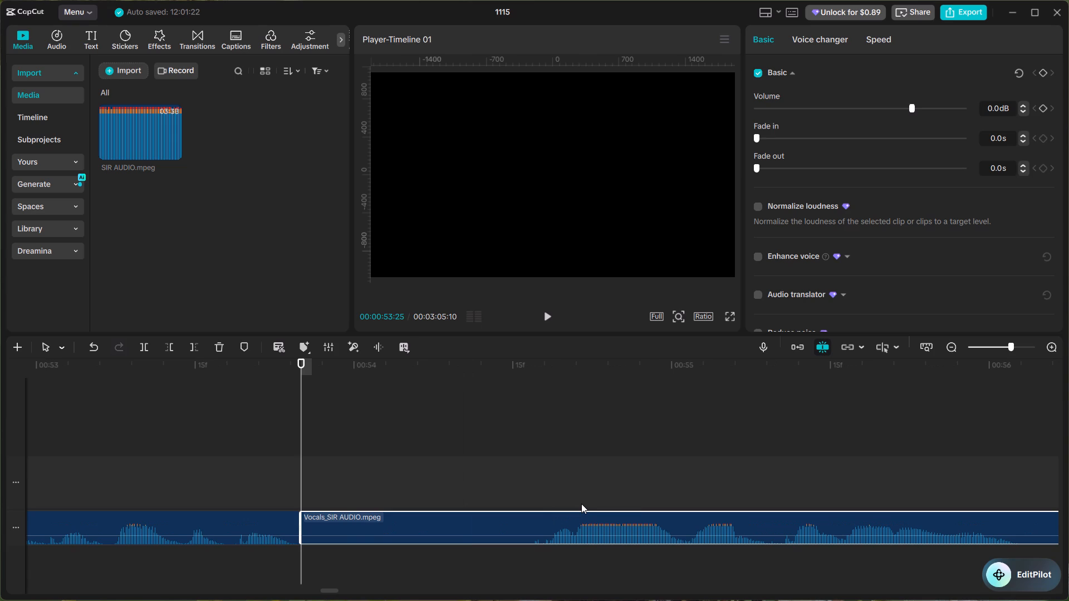
pyautogui.press('space')
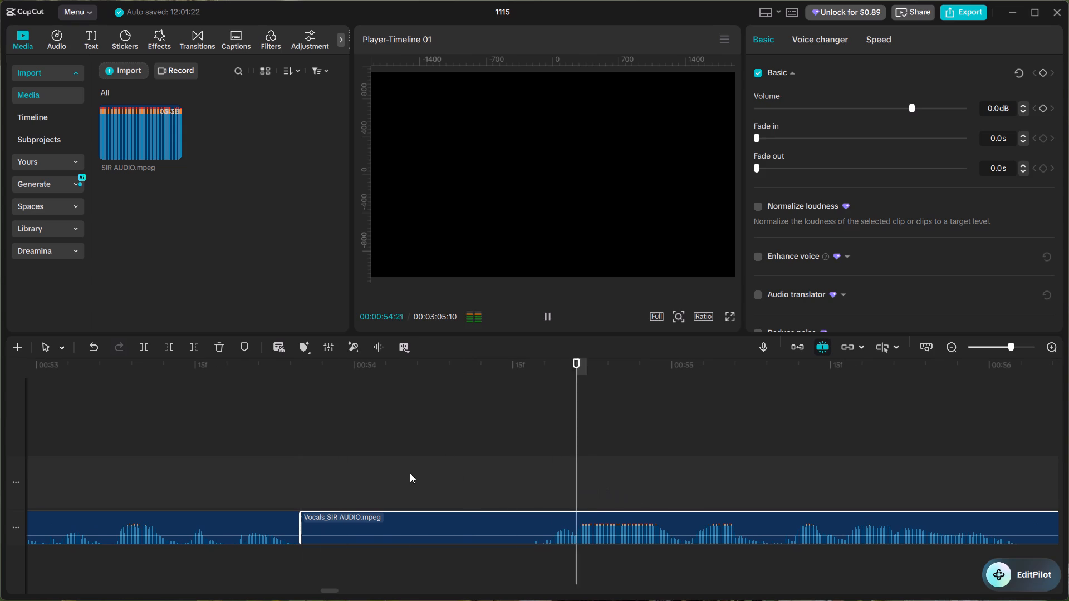
pyautogui.click(266, 465)
pyautogui.press('space')
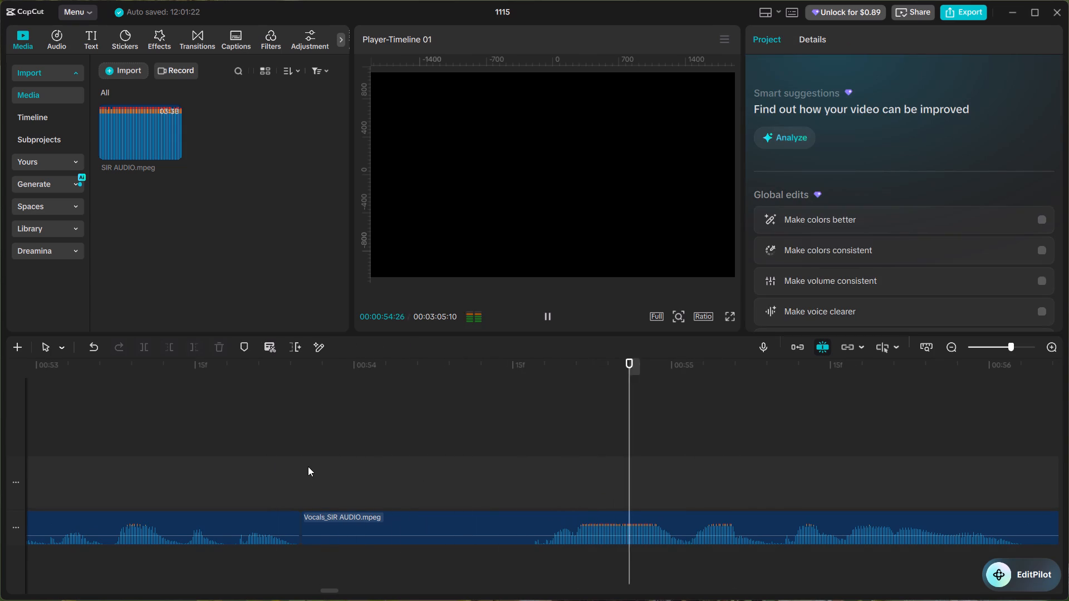
pyautogui.click(308, 466)
pyautogui.moveTo(308, 466); pyautogui.dragTo(303, 465)
pyautogui.press('space')
pyautogui.press('space')
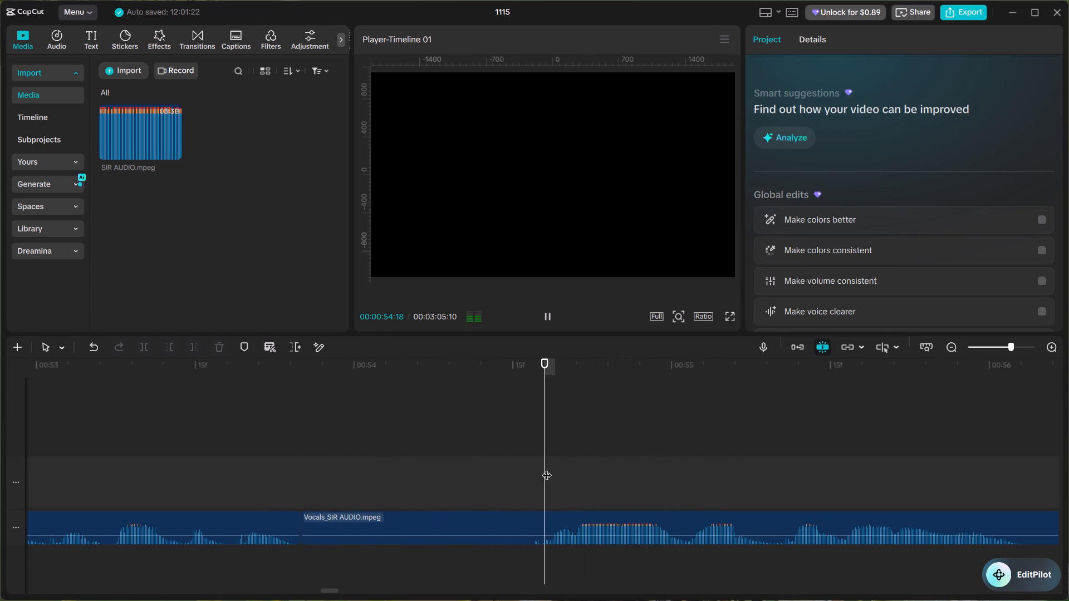
pyautogui.doubleClick(530, 485)
pyautogui.click(526, 514)
pyautogui.hotkey('ctrl', 'b')
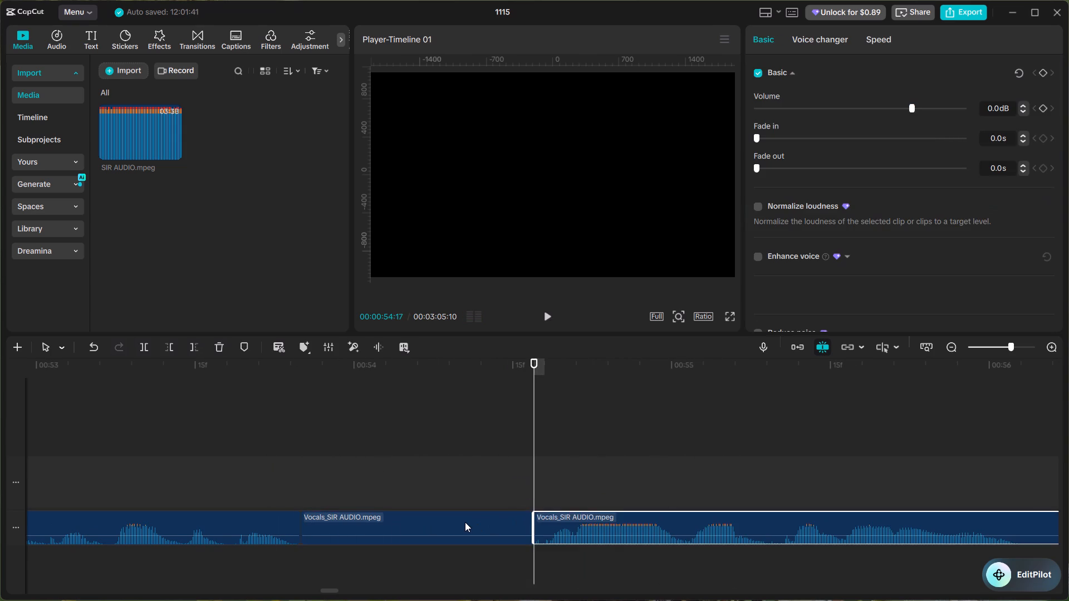
pyautogui.click(464, 522)
pyautogui.press('BackSpace')
pyautogui.rightClick(463, 522)
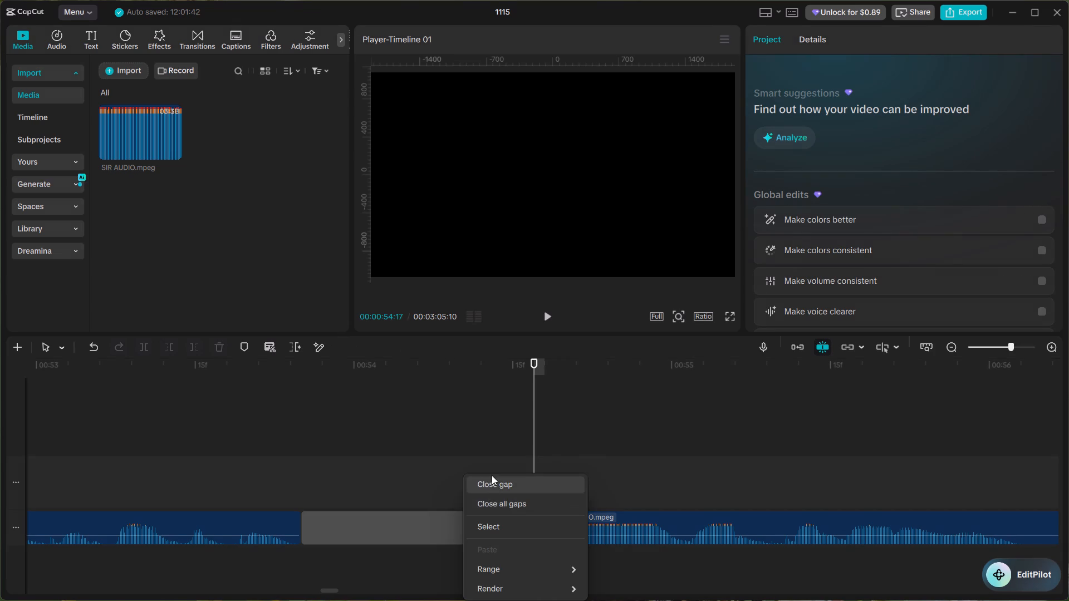
pyautogui.click(488, 480)
# Play across the join at 00:00:53:25 and split the vocals at 00:00:55:12, after the phrase ends.
pyautogui.click(283, 462)
pyautogui.press('space')
pyautogui.keyDown('alt'); pyautogui.scroll(-4, 496, 464); pyautogui.keyUp('alt')
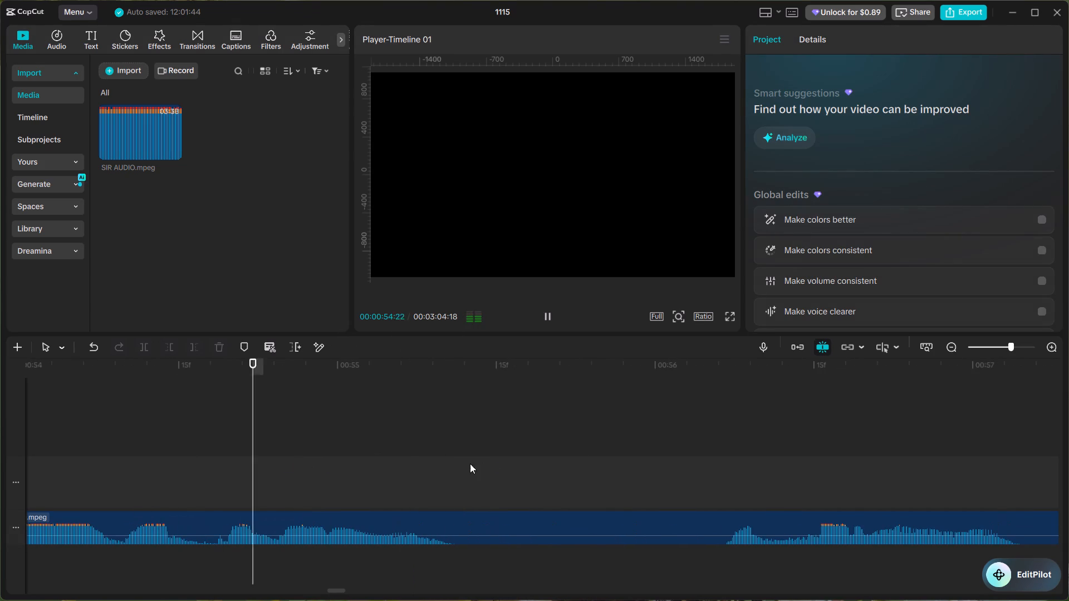
pyautogui.press('space')
pyautogui.click(444, 513)
pyautogui.hotkey('ctrl', 'b')
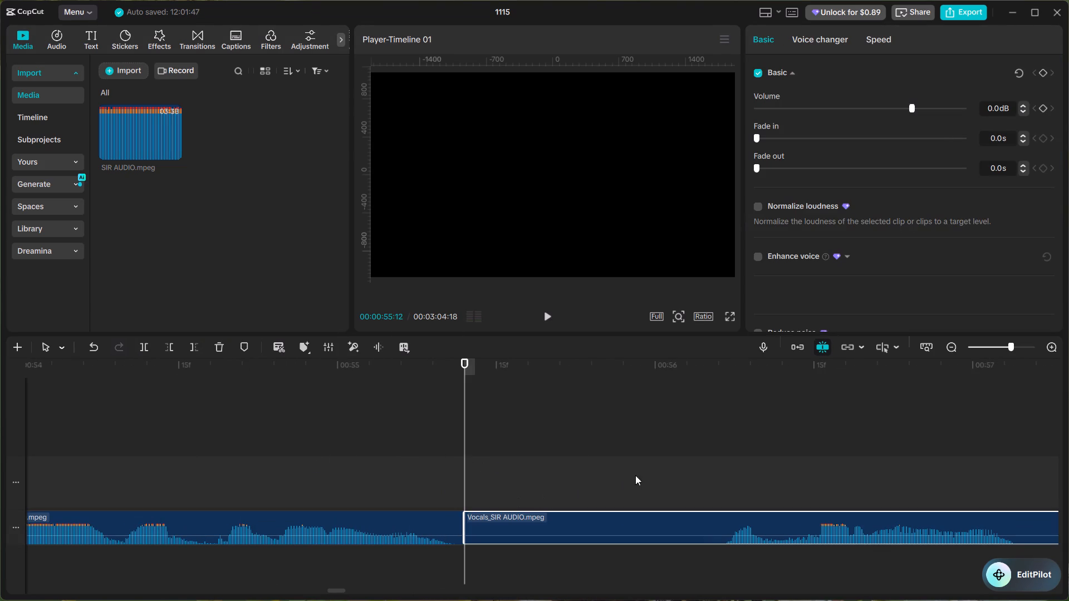
# Cut out the silence from 00:00:55:12 up to 00:00:56:06, just before the following words, and close the gap.
pyautogui.click(724, 459)
pyautogui.click(720, 476)
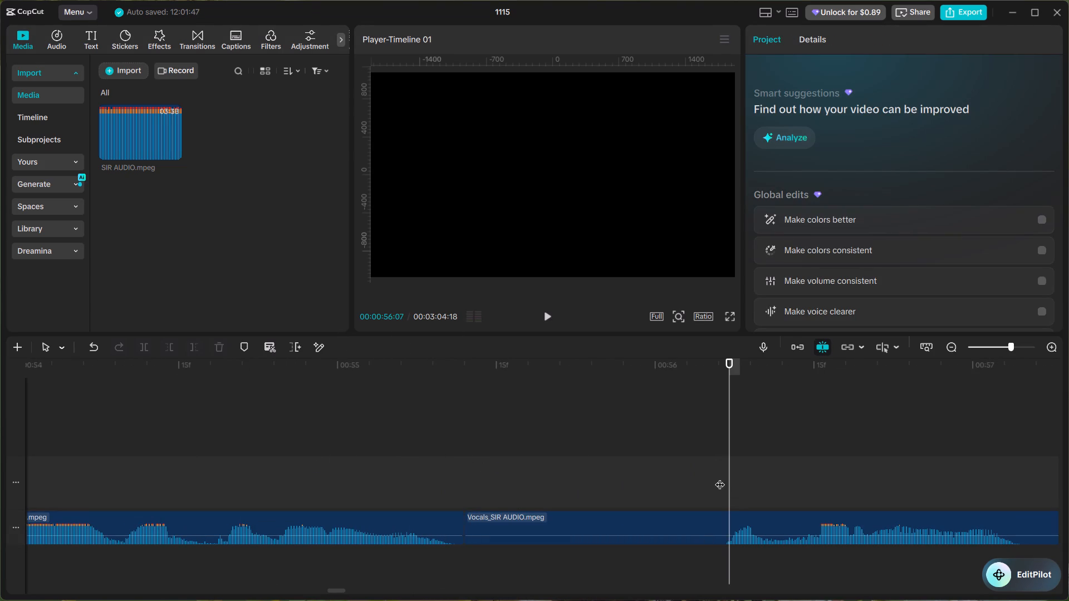
pyautogui.click(702, 526)
pyautogui.hotkey('ctrl', 'b')
pyautogui.click(681, 530)
pyautogui.press('BackSpace')
pyautogui.rightClick(679, 525)
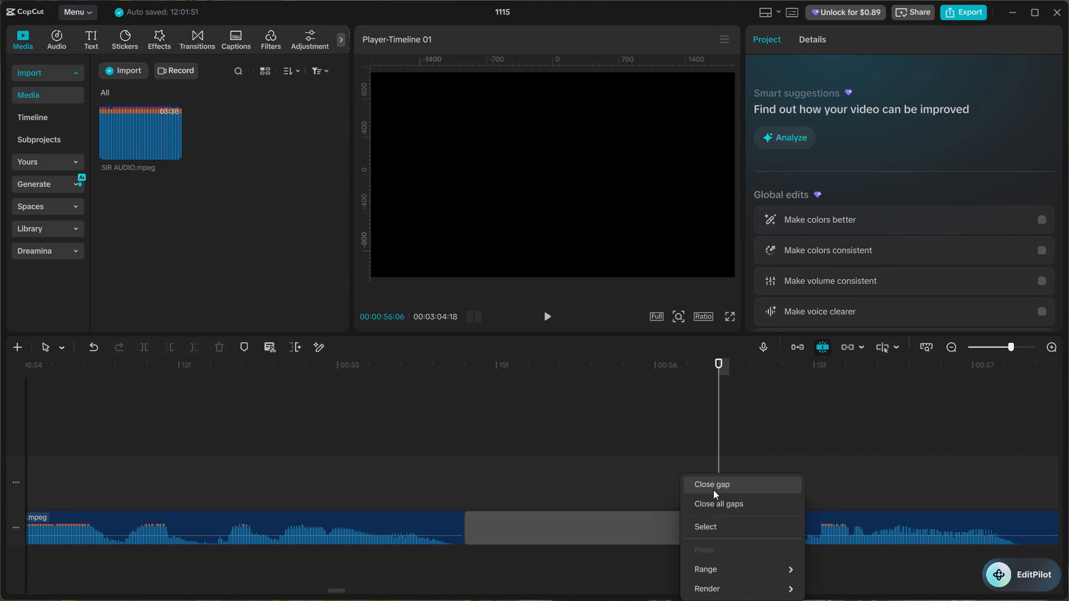
pyautogui.click(713, 489)
# Play across the join at 00:00:55:12 and split the vocals at 00:00:56:11, where the phrase ends.
pyautogui.click(478, 480)
pyautogui.click(465, 476)
pyautogui.press('space')
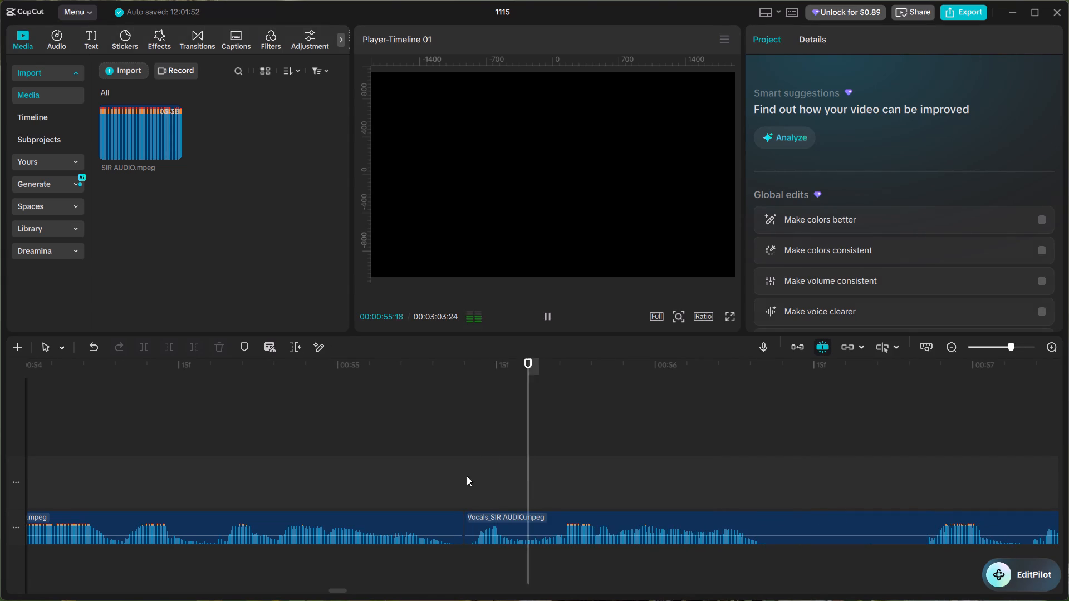
pyautogui.keyDown('alt'); pyautogui.scroll(-3, 539, 477); pyautogui.keyUp('alt')
pyautogui.press('space')
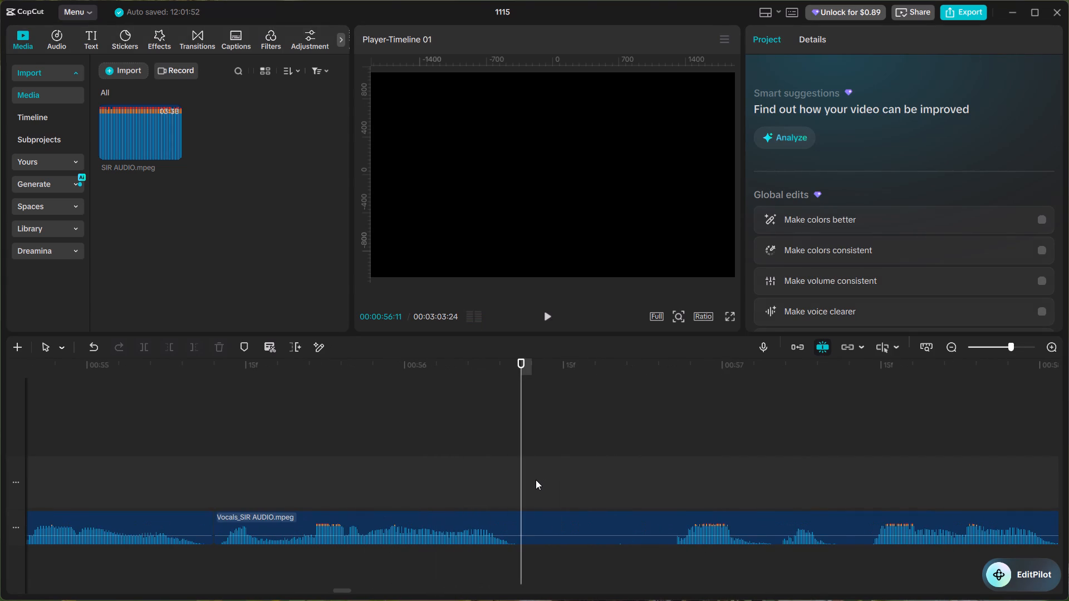
pyautogui.click(534, 526)
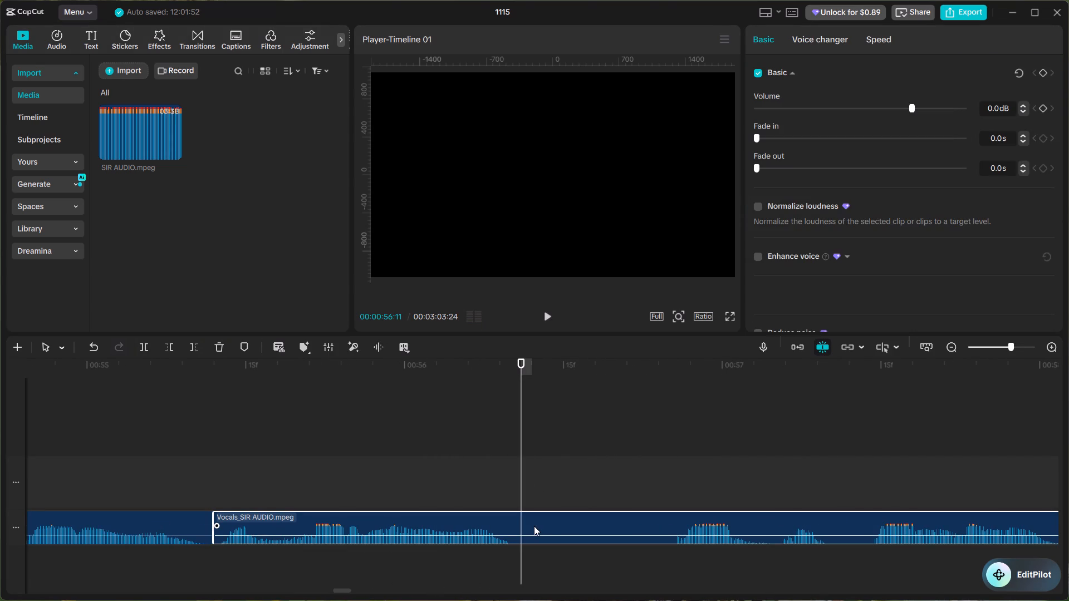
pyautogui.hotkey('ctrl', 'b')
# Cut out the silence from 00:00:56:11 up to 00:00:56:25, just before the following words, and close the gap.
pyautogui.click(669, 450)
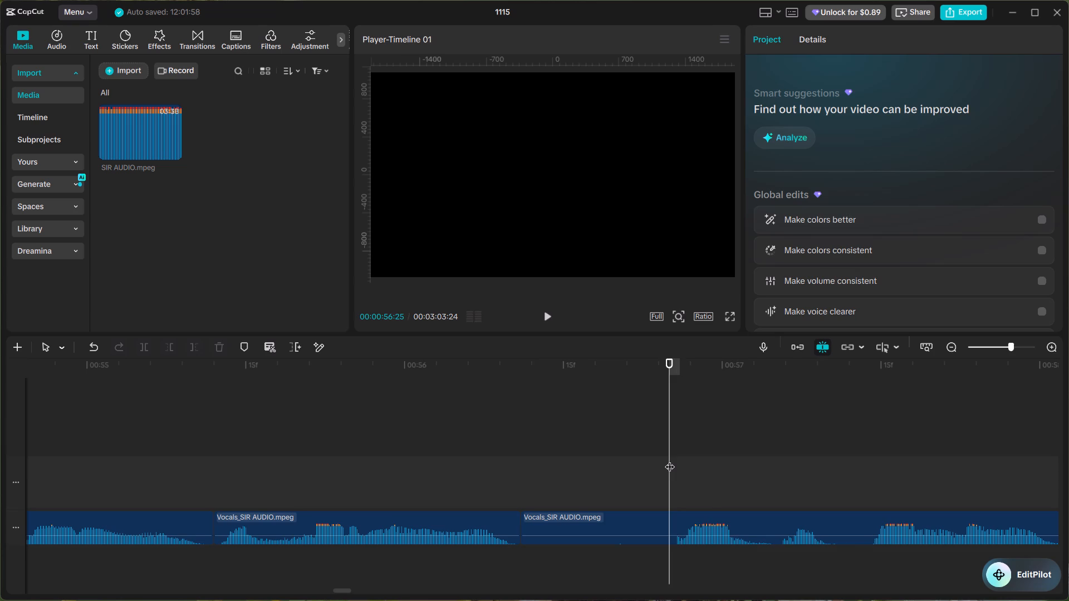
pyautogui.press('space')
pyautogui.click(670, 460)
pyautogui.click(670, 535)
pyautogui.hotkey('ctrl', 'b')
pyautogui.click(658, 526)
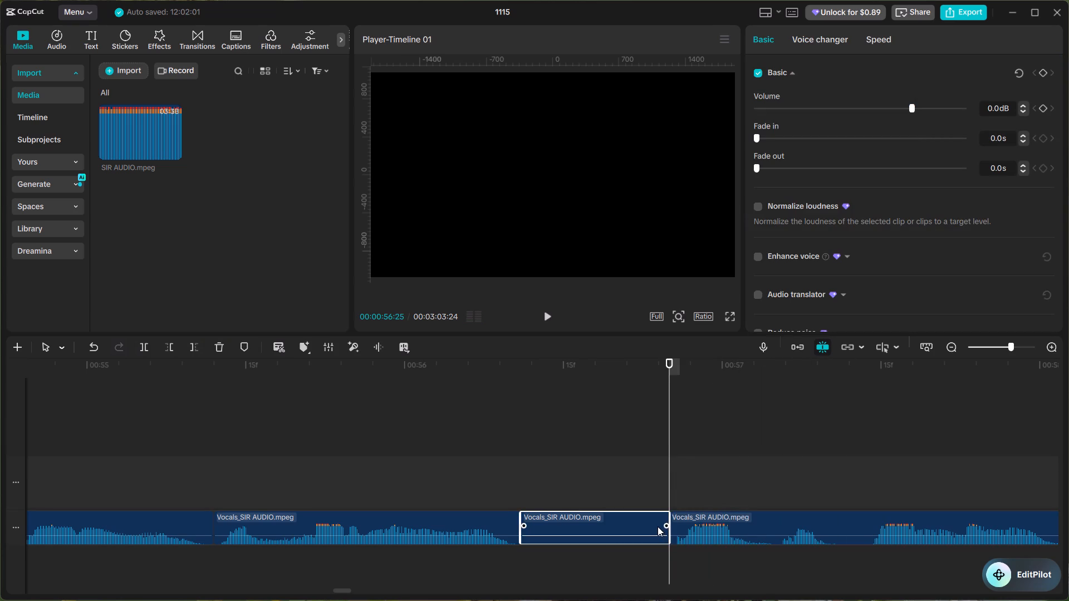
pyautogui.press('BackSpace')
pyautogui.rightClick(658, 526)
pyautogui.click(673, 486)
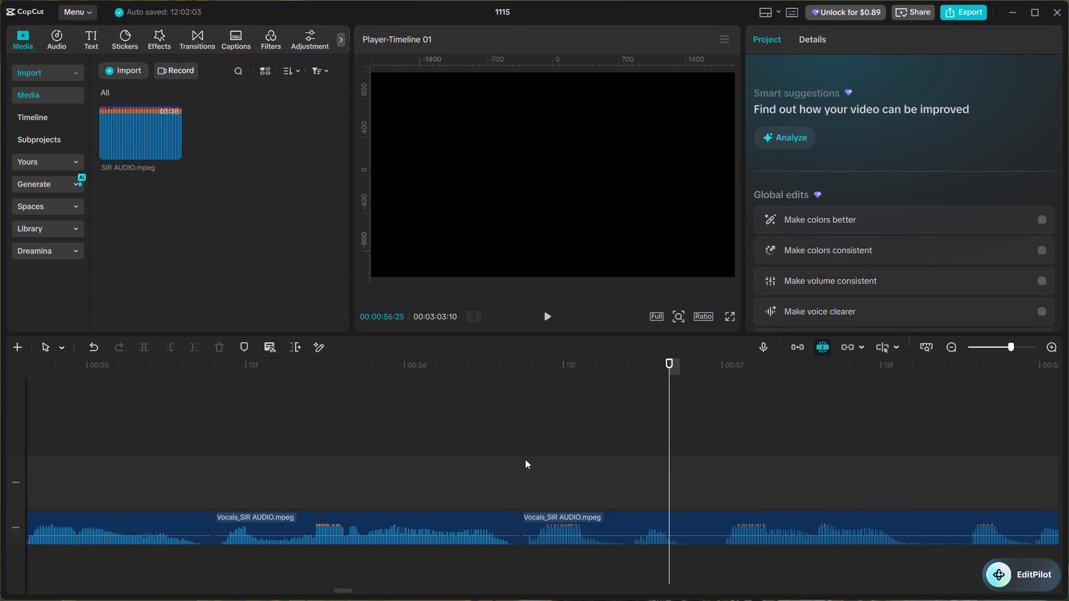
# Play across the join at 00:00:56:11 and split the vocals at 00:00:58:18, where the phrase ends.
pyautogui.click(522, 459)
pyautogui.keyDown('alt'); pyautogui.scroll(-3, 531, 466); pyautogui.keyUp('alt')
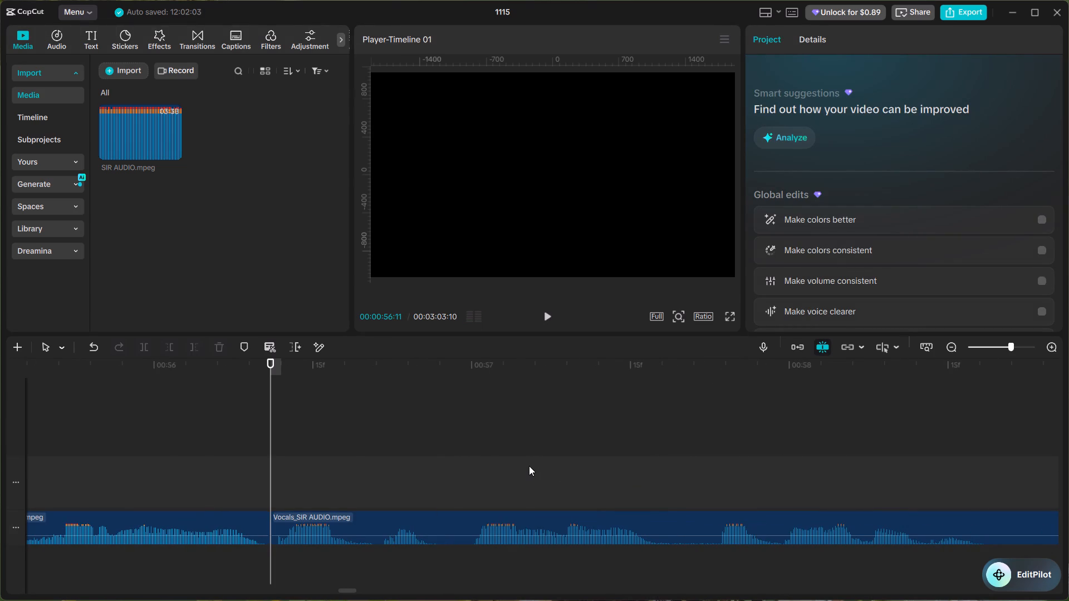
pyautogui.press('space')
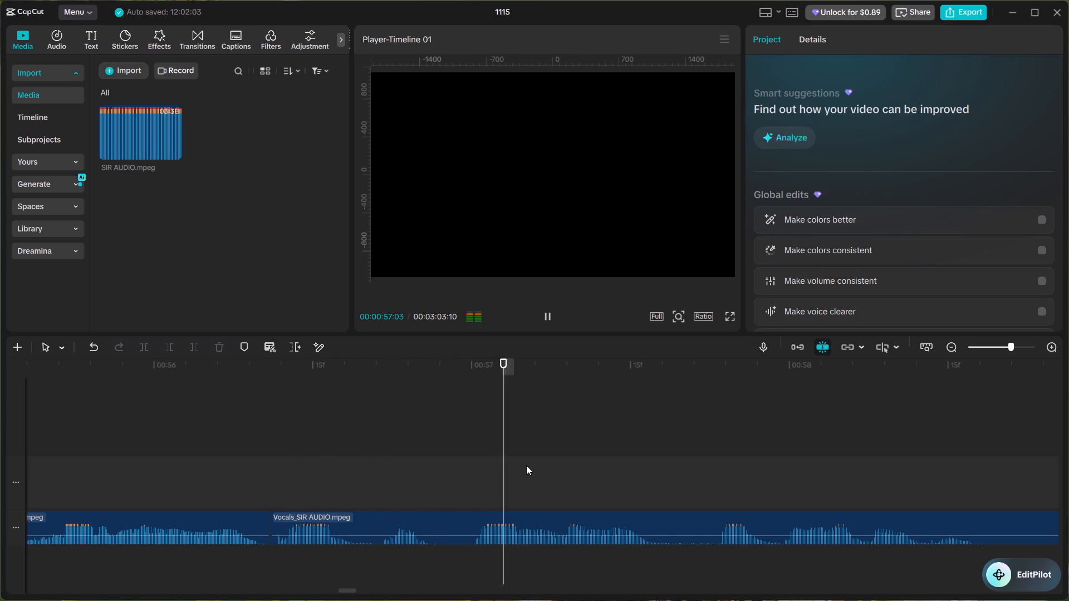
pyautogui.keyDown('alt'); pyautogui.scroll(-3, 705, 469); pyautogui.keyUp('alt')
pyautogui.press('space')
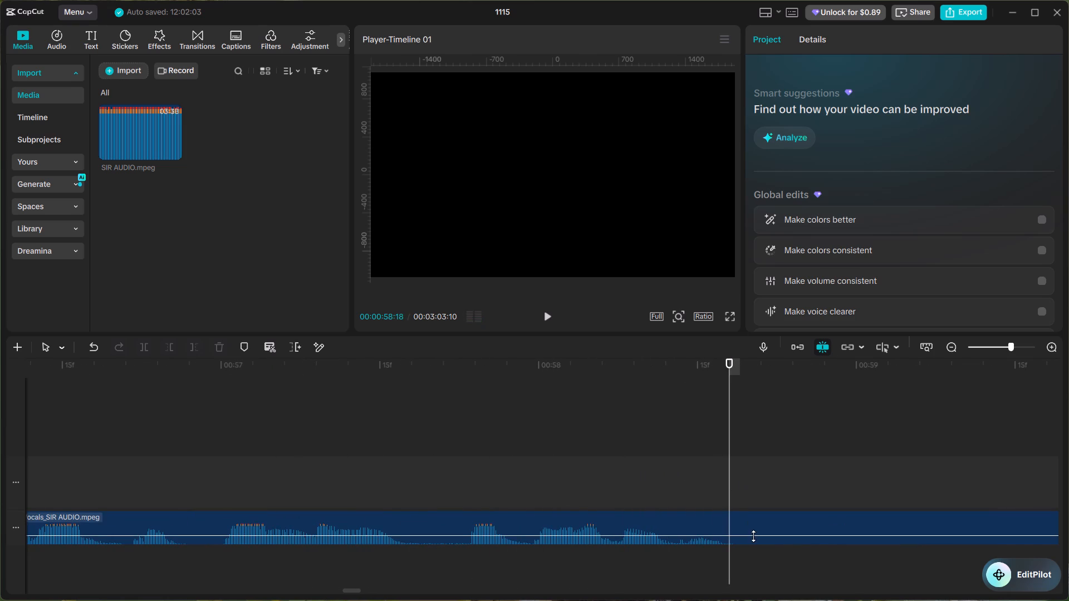
pyautogui.click(750, 524)
pyautogui.hotkey('ctrl', 'b')
# Cut out the silence from 00:00:58:18 up to 00:00:59:25, just before the following words, and close the gap.
pyautogui.keyDown('alt'); pyautogui.scroll(-6, 748, 517); pyautogui.keyUp('alt')
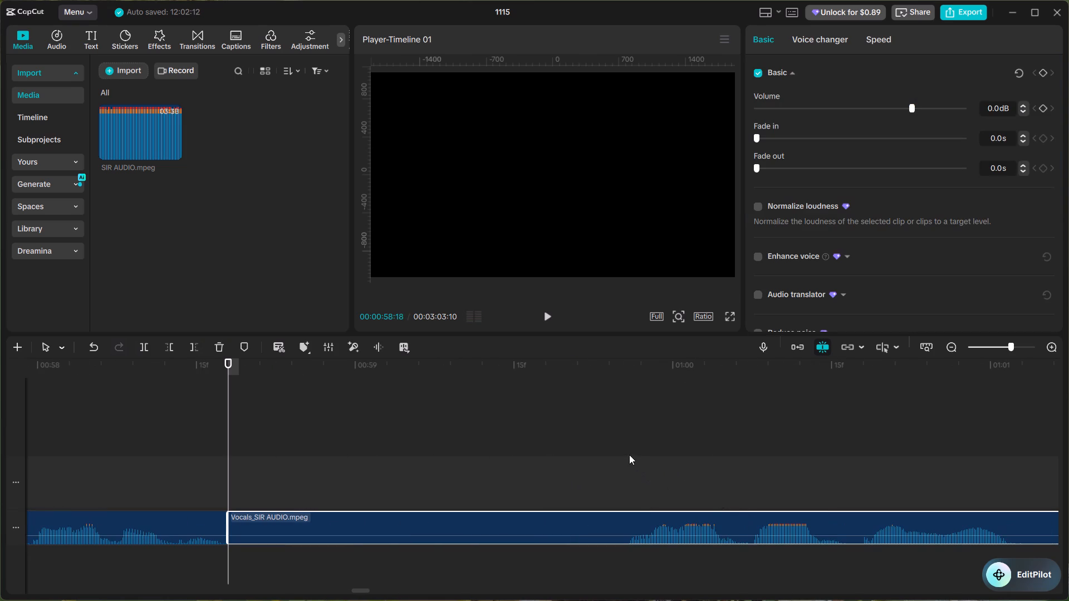
pyautogui.click(619, 456)
pyautogui.moveTo(618, 456); pyautogui.dragTo(625, 469)
pyautogui.click(614, 514)
pyautogui.hotkey('ctrl', 'b')
pyautogui.click(576, 523)
pyautogui.press('BackSpace')
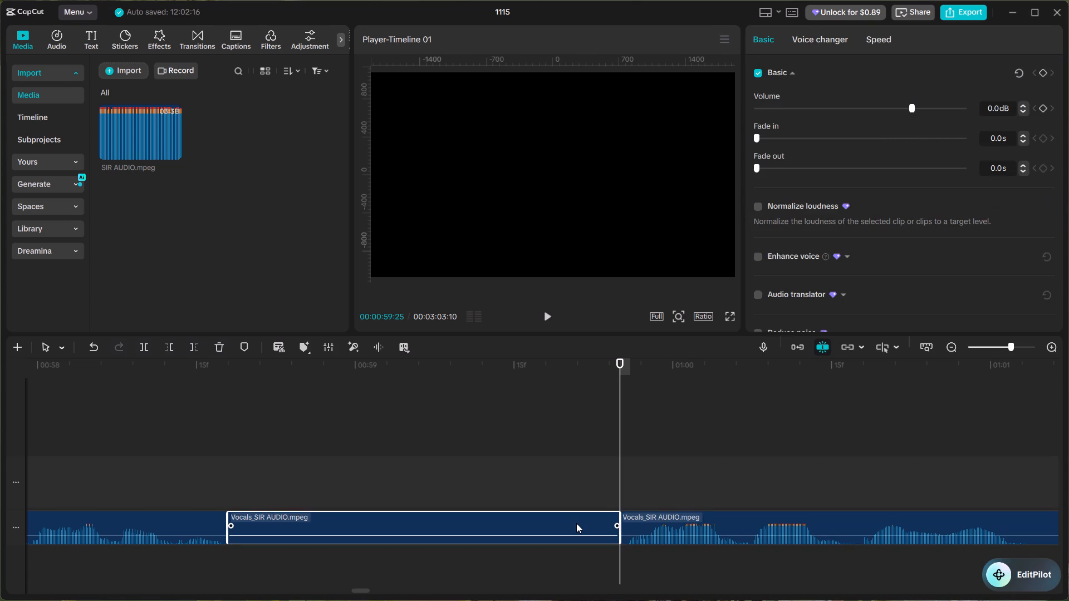
pyautogui.rightClick(576, 523)
pyautogui.click(592, 481)
# Play across the join at 00:00:58:18 and split the vocals at 00:00:59:26, after the phrase ends.
pyautogui.click(209, 464)
pyautogui.press('space')
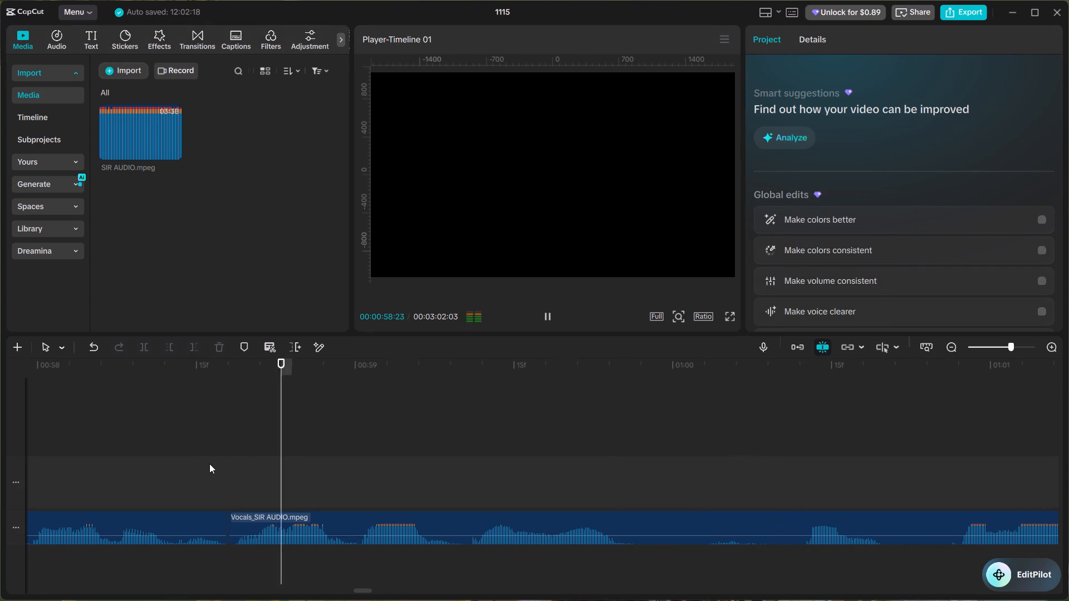
pyautogui.keyDown('alt'); pyautogui.scroll(-2, 411, 480); pyautogui.keyUp('alt')
pyautogui.press('space')
pyautogui.click(460, 467)
pyautogui.moveTo(460, 467); pyautogui.dragTo(464, 471)
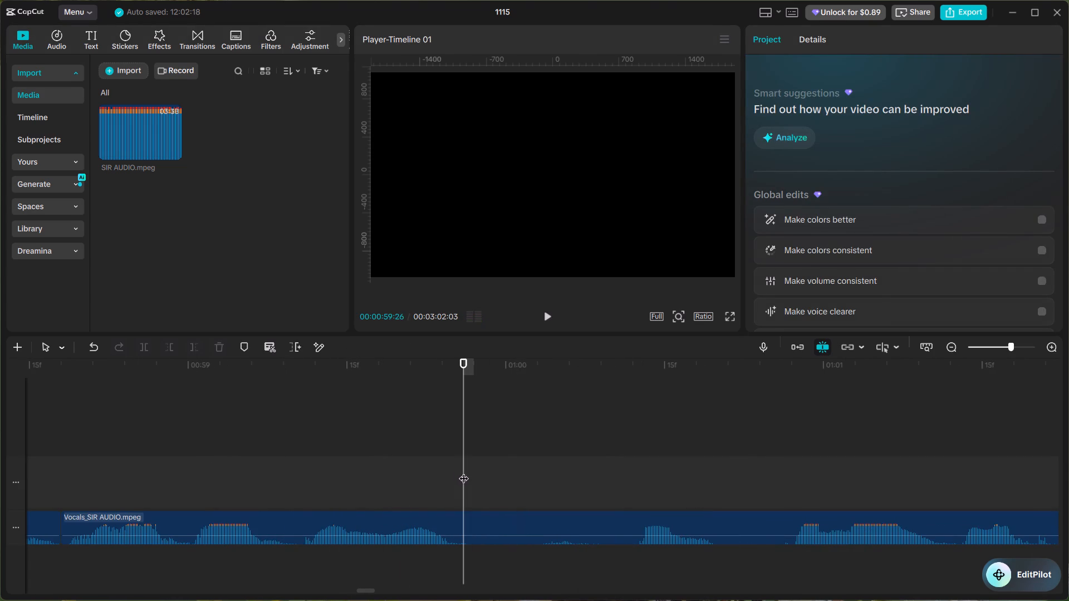
pyautogui.moveTo(464, 471); pyautogui.dragTo(464, 472)
pyautogui.click(476, 520)
pyautogui.hotkey('ctrl', 'b')
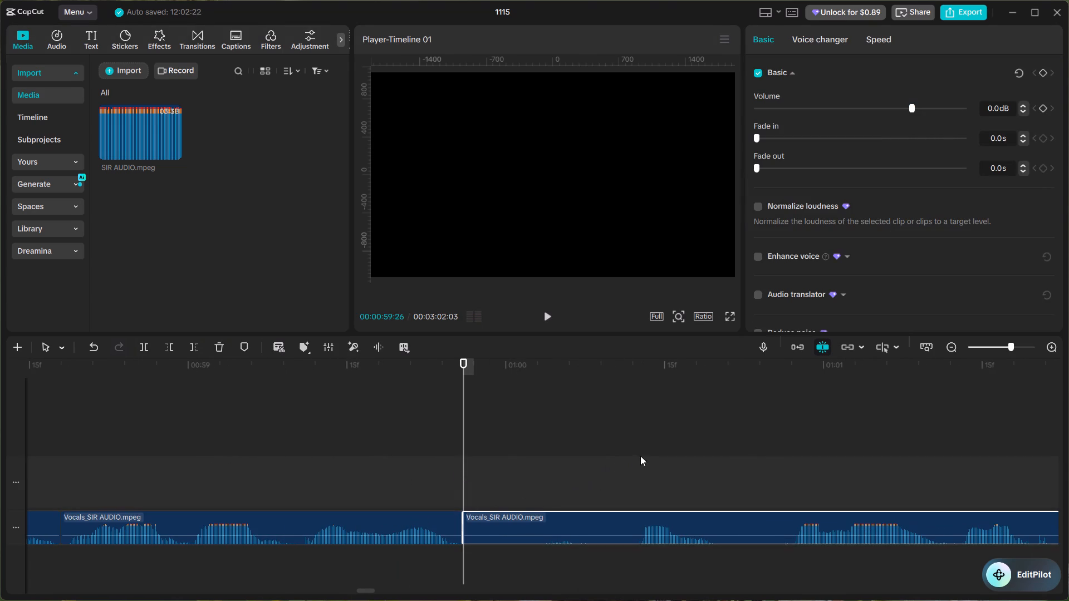
# Cut out the near-silent stretch from 00:00:59:26 up to 00:01:00:12, just before the following word, and close the gap.
pyautogui.click(639, 456)
pyautogui.click(634, 465)
pyautogui.click(619, 533)
pyautogui.hotkey('ctrl', 'b')
pyautogui.click(591, 527)
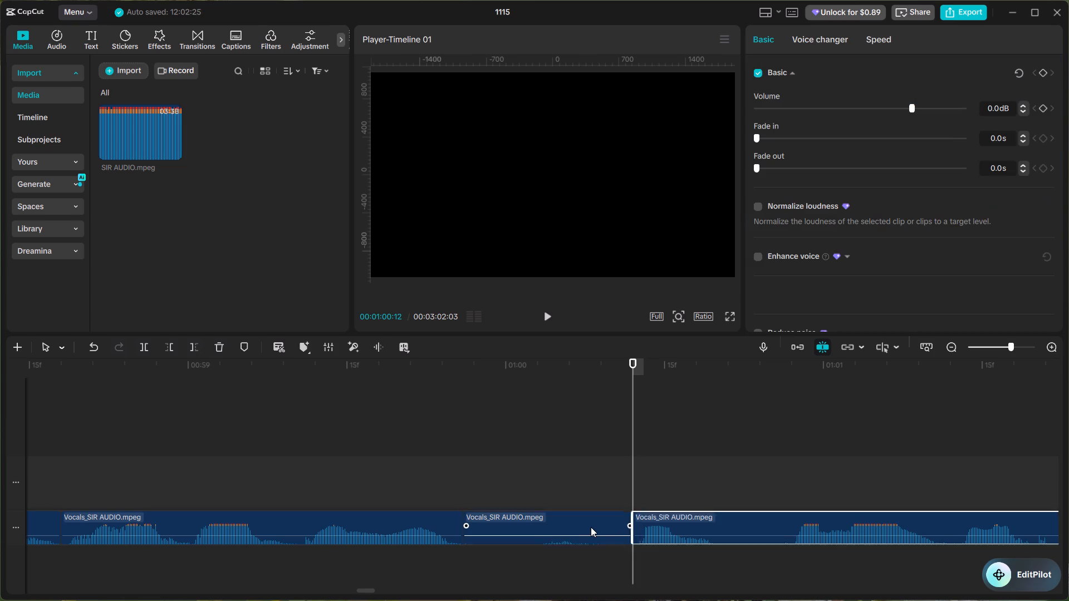
pyautogui.press('BackSpace')
pyautogui.rightClick(590, 527)
pyautogui.click(614, 490)
# Play across the join at 00:00:59:26 and split the vocals at 00:01:00:04, right after the short word.
pyautogui.click(406, 475)
pyautogui.press('space')
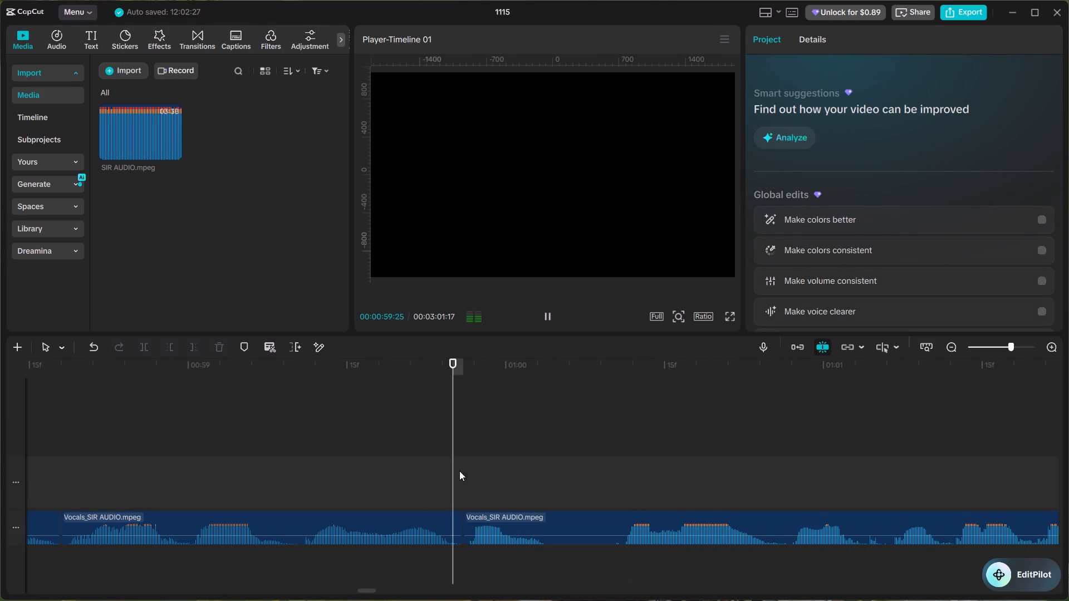
pyautogui.keyDown('alt'); pyautogui.scroll(-2, 528, 468); pyautogui.keyUp('alt')
pyautogui.doubleClick(377, 461)
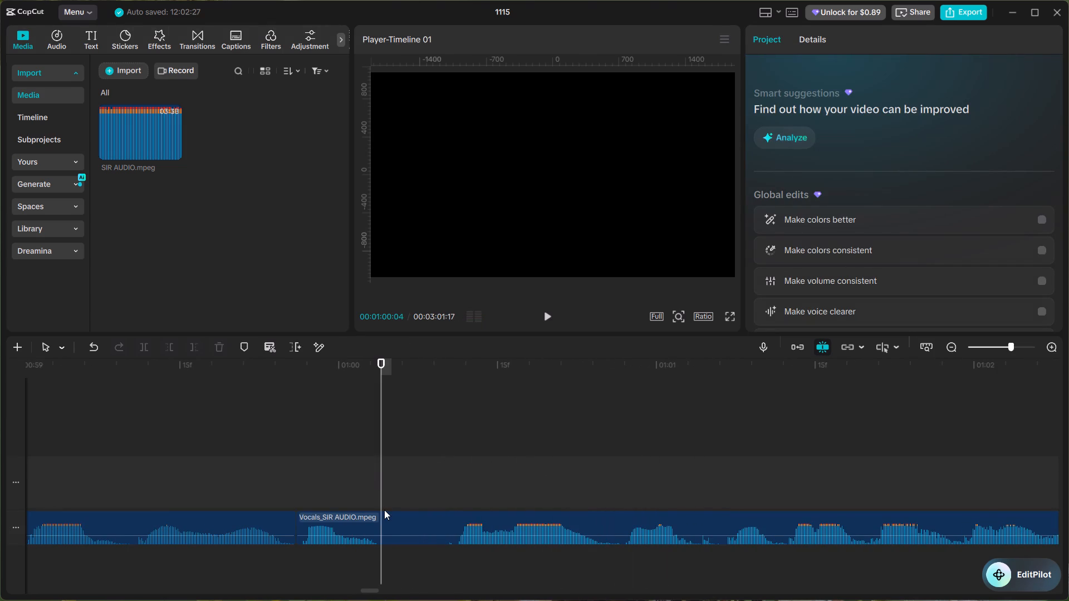
pyautogui.click(384, 511)
pyautogui.keyDown('ctrl'); pyautogui.click(384, 516); pyautogui.keyUp('ctrl')
pyautogui.hotkey('ctrl', 'b')
# Cut out the silence from 00:01:00:04 up to 00:01:00:11, just before the following words, and close the gap.
pyautogui.doubleClick(455, 451)
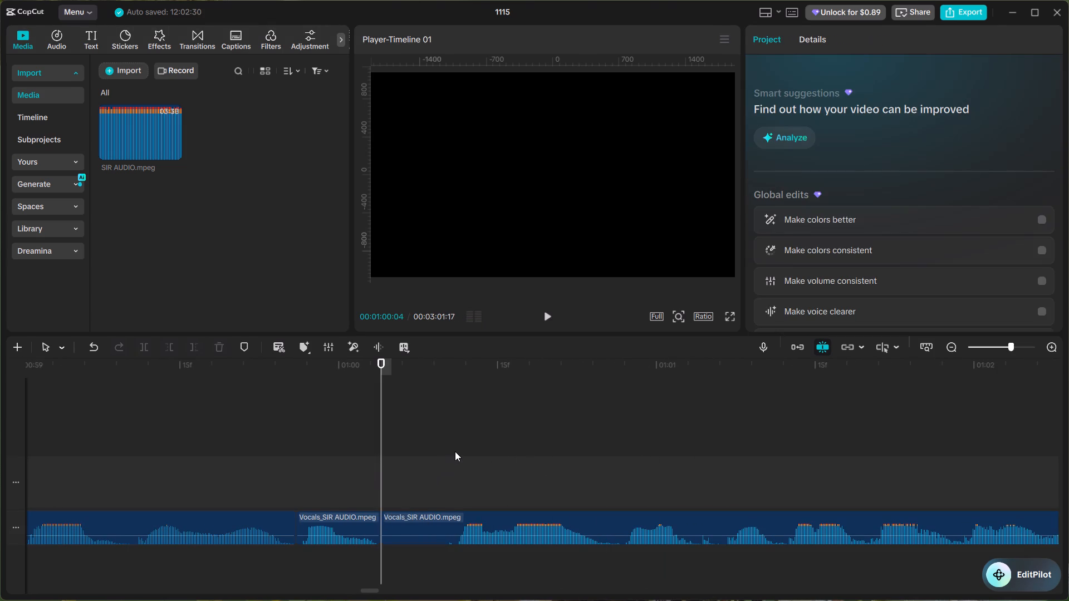
pyautogui.click(446, 525)
pyautogui.hotkey('ctrl', 'b')
pyautogui.click(427, 527)
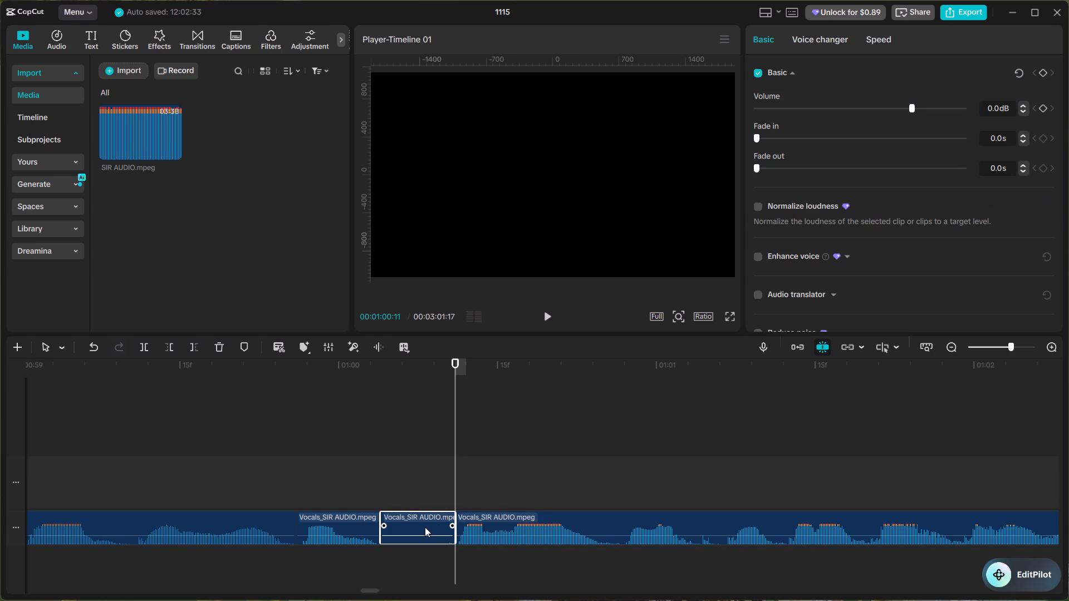
pyautogui.press('BackSpace')
pyautogui.rightClick(416, 528)
pyautogui.click(465, 491)
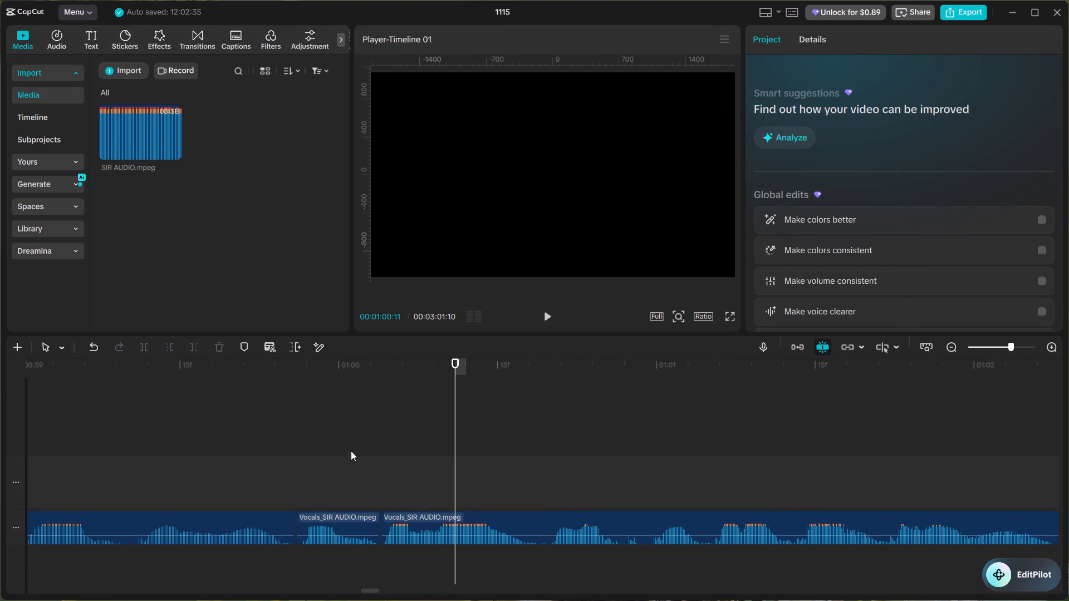
# Play across the join at 00:01:00:04 and split the vocals at 00:01:02:08, where the phrase ends.
pyautogui.click(362, 441)
pyautogui.moveTo(362, 441); pyautogui.dragTo(381, 457)
pyautogui.press('space')
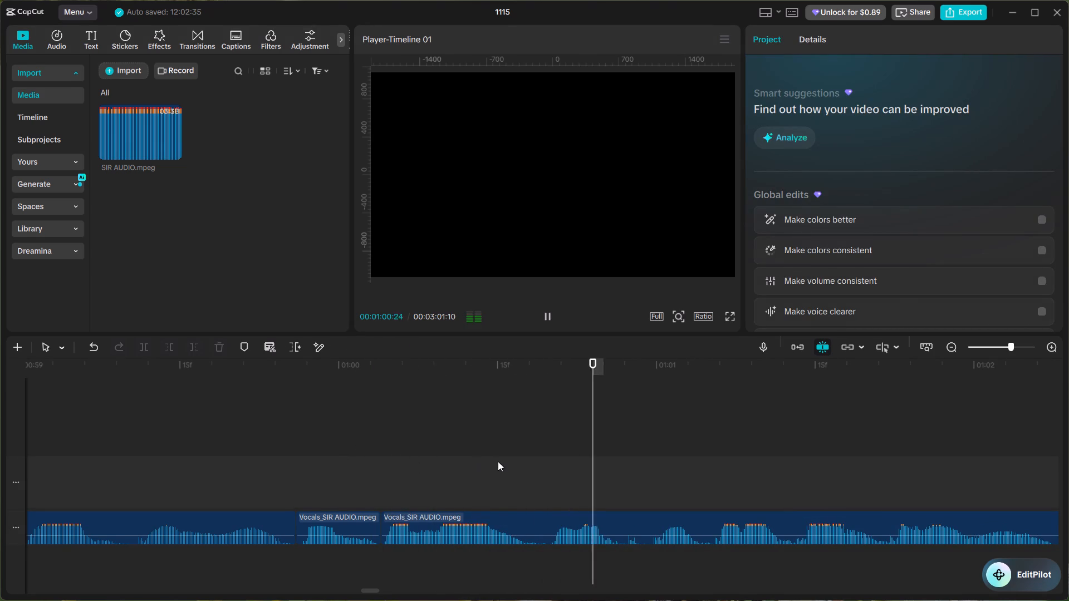
pyautogui.keyDown('alt'); pyautogui.scroll(-7, 498, 461); pyautogui.keyUp('alt')
pyautogui.press('space')
pyautogui.doubleClick(478, 471)
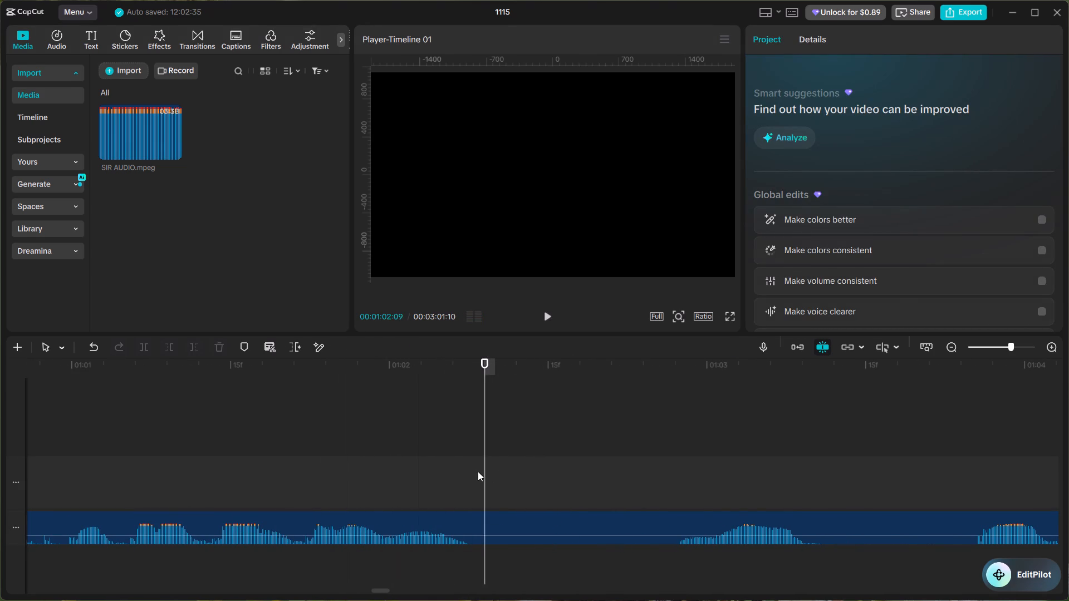
pyautogui.click(484, 523)
pyautogui.hotkey('ctrl', 'b')
# Cut out the silence from 00:01:02:08 up to 00:01:02:26, just before the following word, and close the gap.
pyautogui.keyDown('alt'); pyautogui.scroll(-3, 565, 497); pyautogui.keyUp('alt')
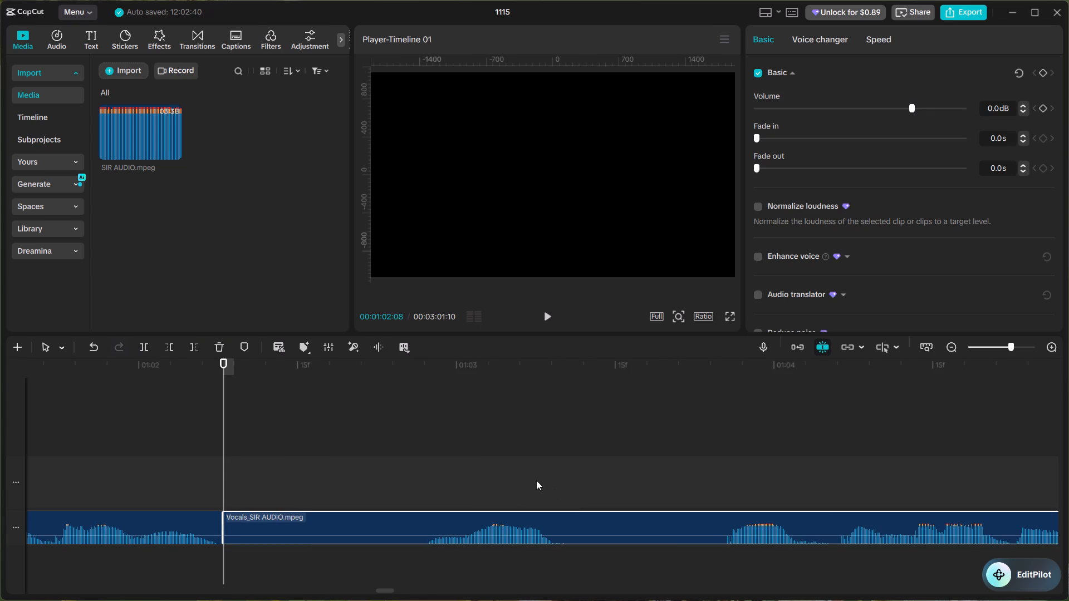
pyautogui.click(419, 470)
pyautogui.click(421, 516)
pyautogui.hotkey('ctrl', 'b')
pyautogui.click(390, 530)
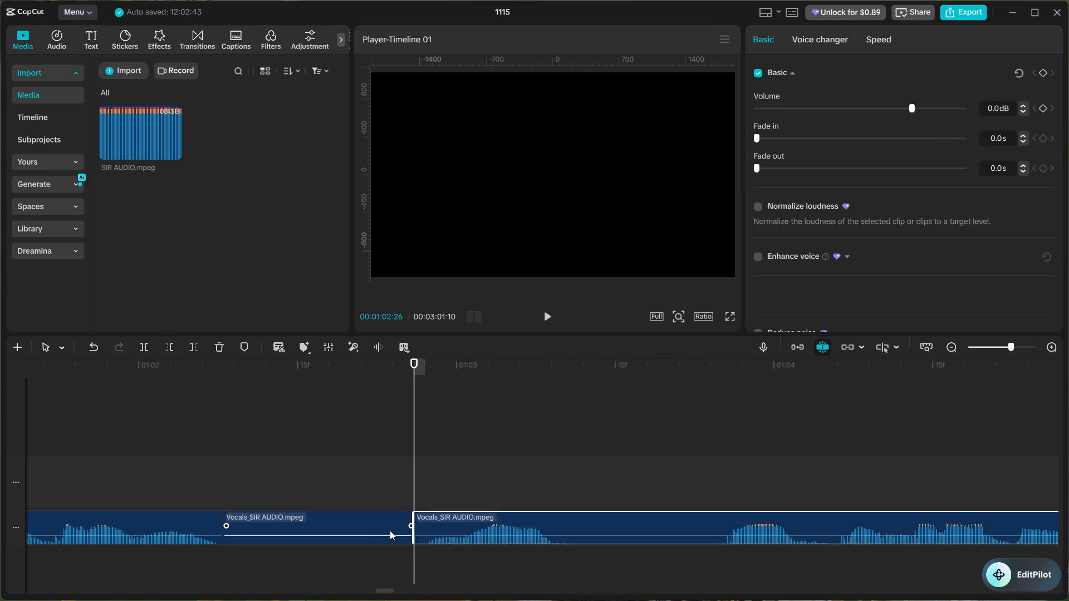
pyautogui.press('BackSpace')
pyautogui.rightClick(390, 530)
pyautogui.click(413, 487)
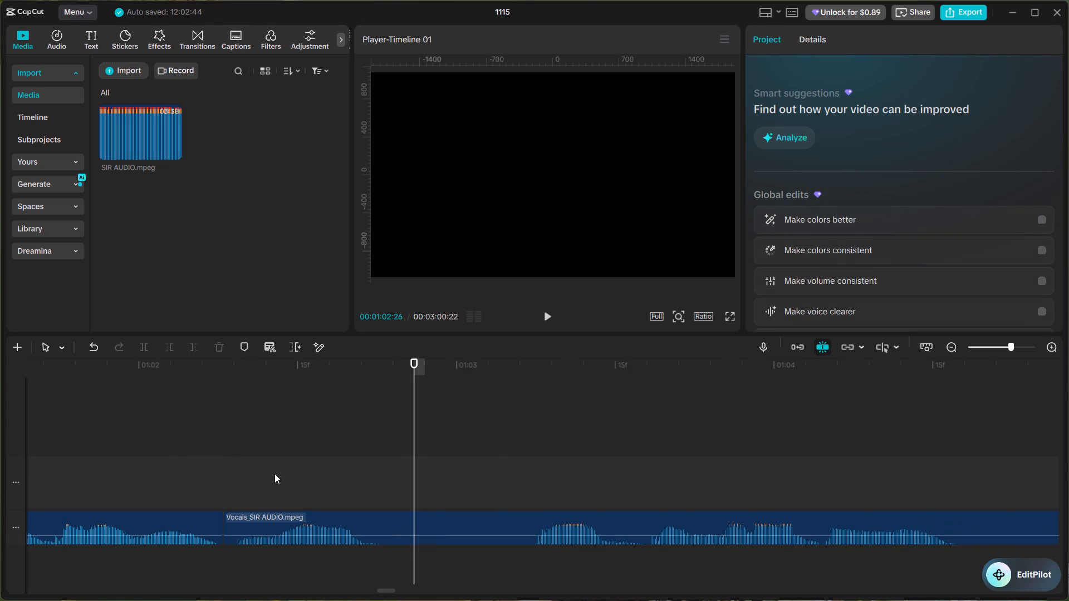
# Play across the join at 00:01:02:08 and split the vocals at 00:01:02:22, where the word ends.
pyautogui.click(227, 447)
pyautogui.press('space')
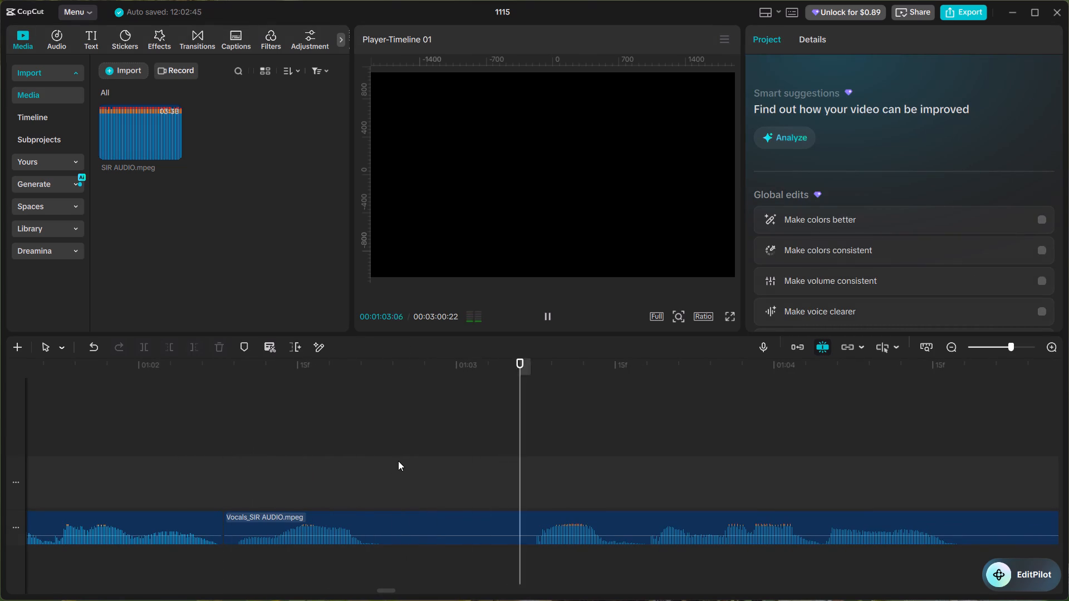
pyautogui.click(364, 463)
pyautogui.moveTo(364, 463); pyautogui.dragTo(375, 478)
pyautogui.click(385, 526)
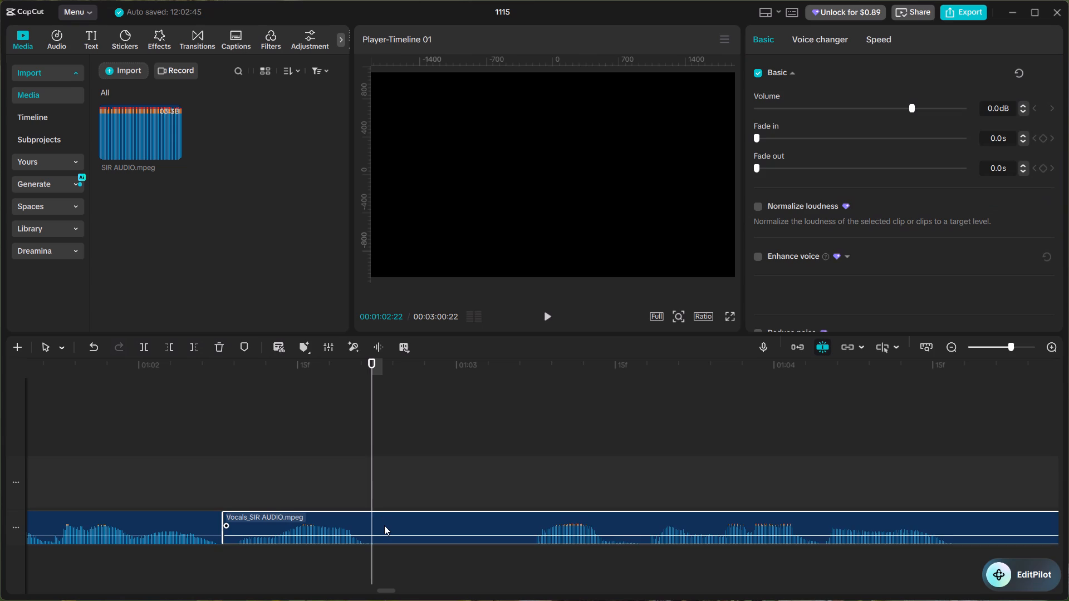
pyautogui.hotkey('ctrl', 'b')
# Cut out the silence from 00:01:02:22 up to 00:01:03:07, just before the following words, and close the gap.
pyautogui.click(538, 456)
pyautogui.doubleClick(538, 460)
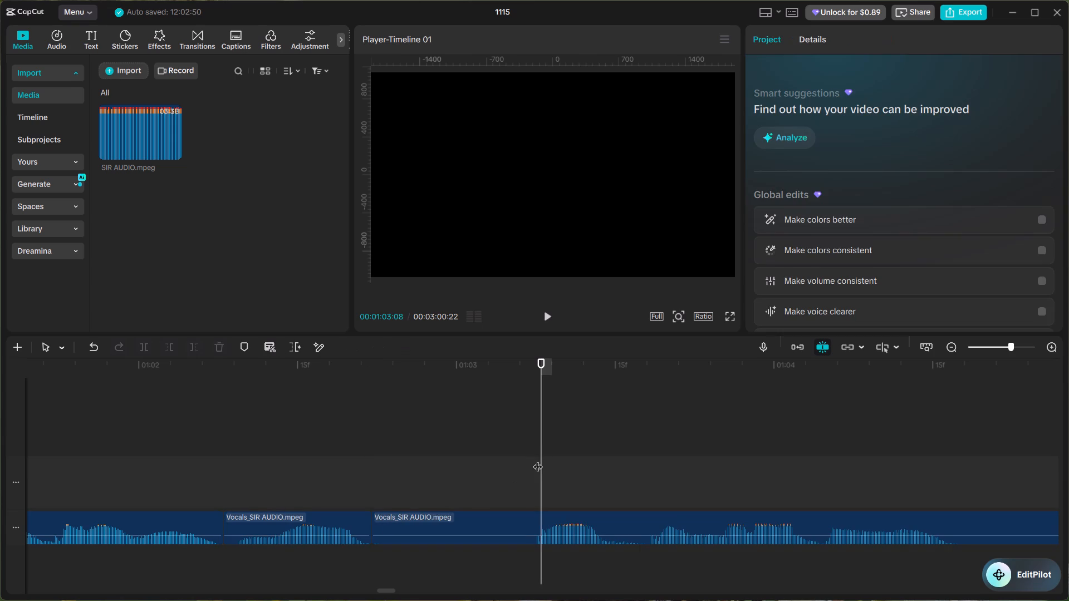
pyautogui.click(514, 518)
pyautogui.hotkey('ctrl', 'n')
pyautogui.keyDown('ctrl'); pyautogui.click(491, 525); pyautogui.keyUp('ctrl')
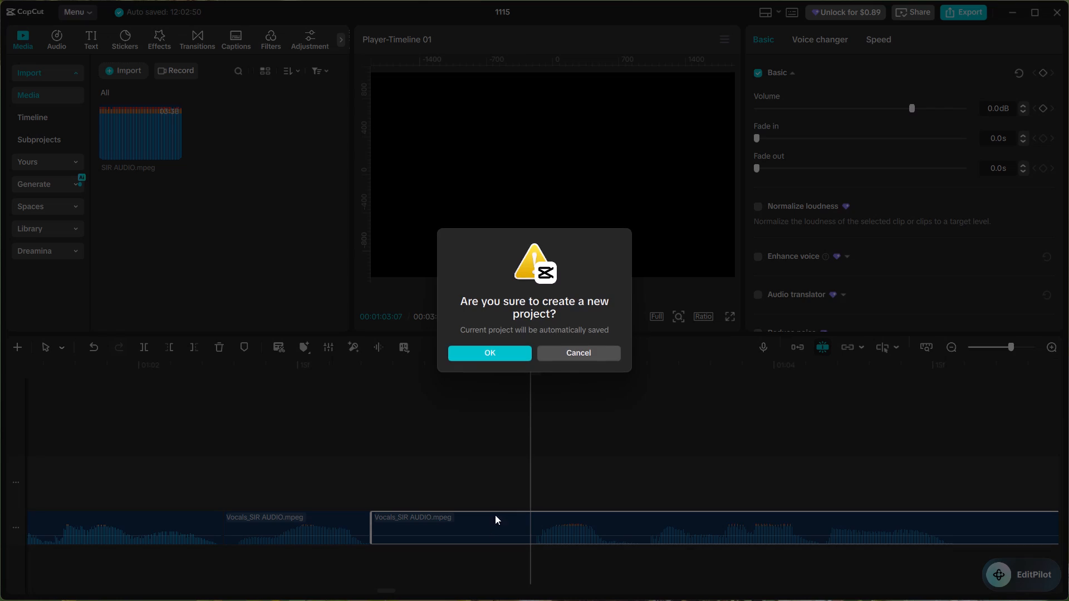
pyautogui.click(580, 359)
pyautogui.hotkey('ctrl', 'b')
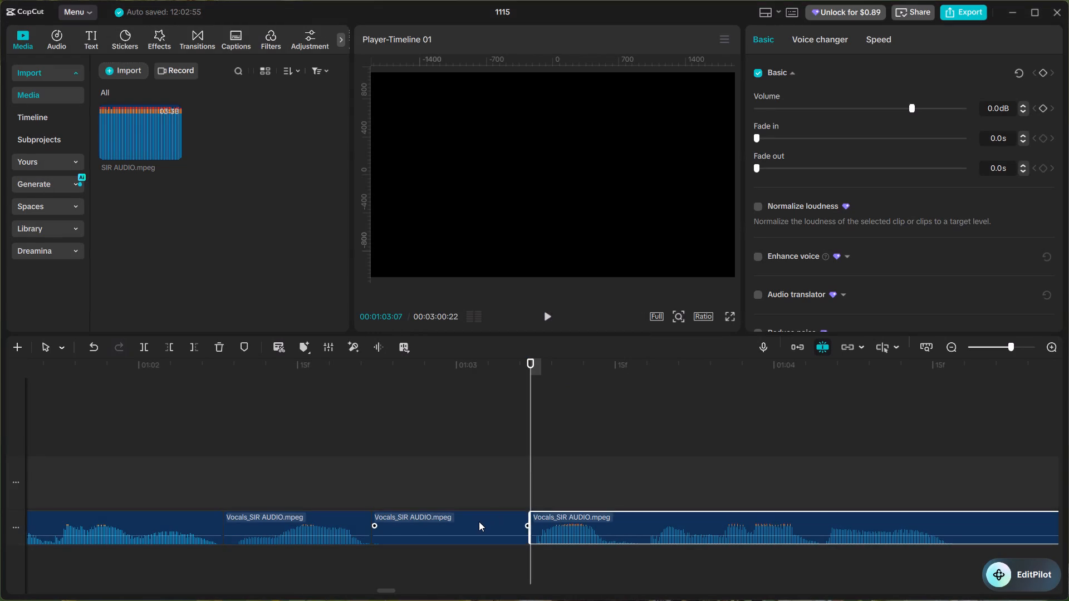
pyautogui.click(479, 521)
pyautogui.press('BackSpace')
pyautogui.rightClick(479, 521)
pyautogui.click(500, 490)
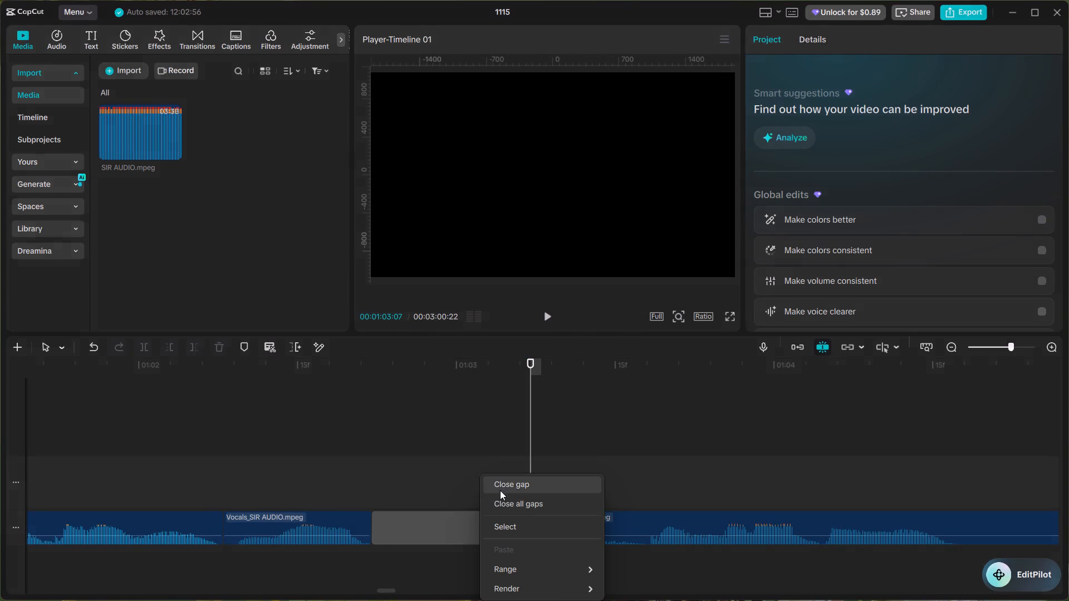
# Play across the join at 00:01:02:22 and split the vocals at 00:01:04:03, after the phrase ends.
pyautogui.click(381, 467)
pyautogui.click(331, 466)
pyautogui.click(291, 474)
pyautogui.press('space')
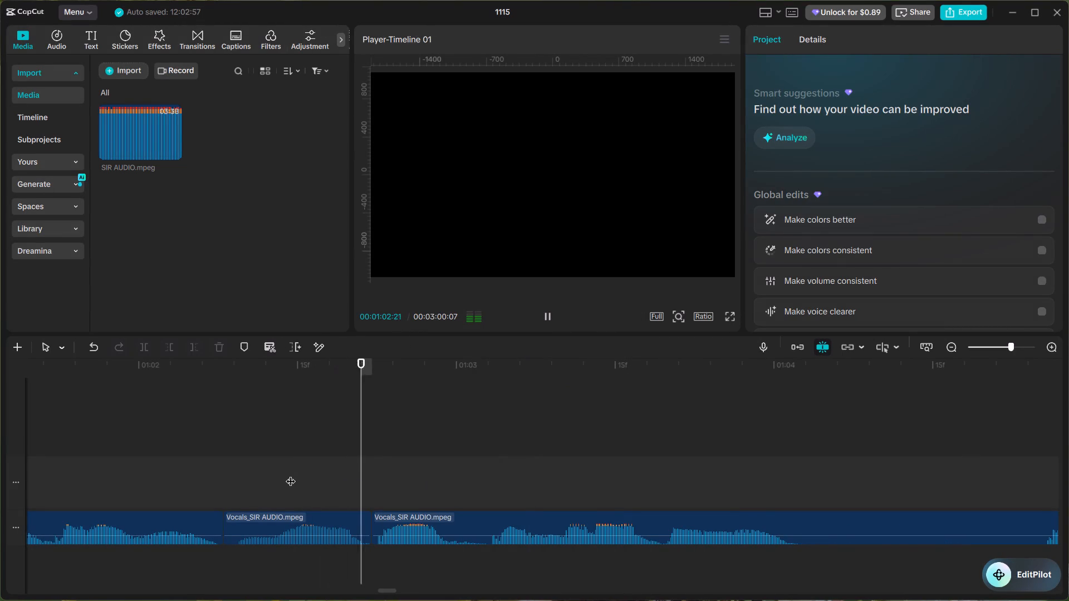
pyautogui.keyDown('alt'); pyautogui.scroll(-5, 509, 466); pyautogui.keyUp('alt')
pyautogui.press('space')
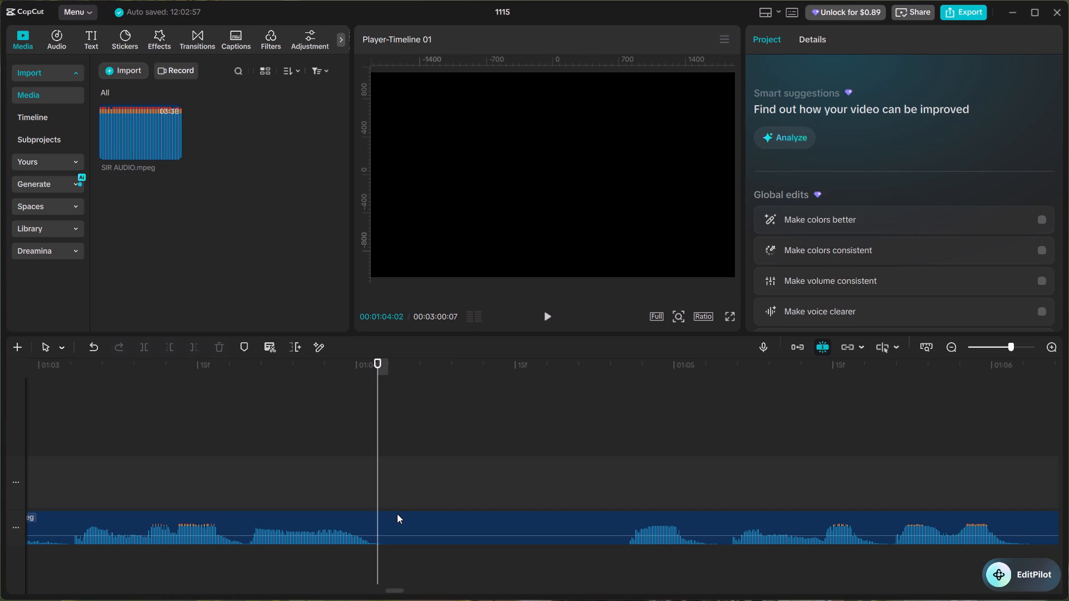
pyautogui.moveTo(380, 482); pyautogui.dragTo(385, 486)
pyautogui.click(386, 521)
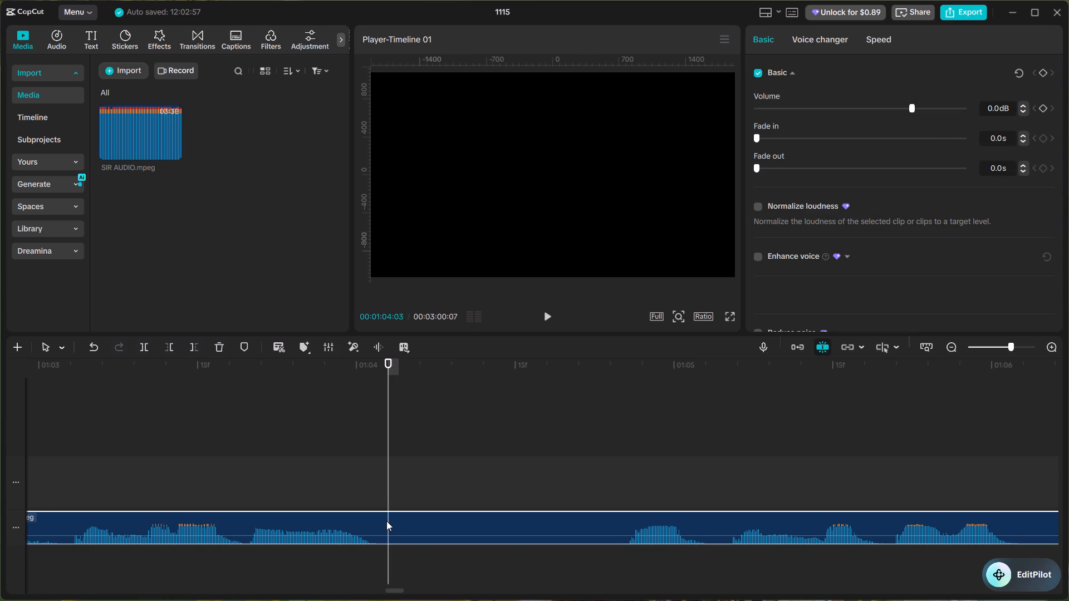
pyautogui.hotkey('ctrl', 'b')
# Place the playhead at 00:01:04:26, just before the following words, to mark the end of the silence after 00:01:04:03.
pyautogui.keyDown('alt'); pyautogui.scroll(-3, 489, 473); pyautogui.keyUp('alt')
pyautogui.doubleClick(377, 471)
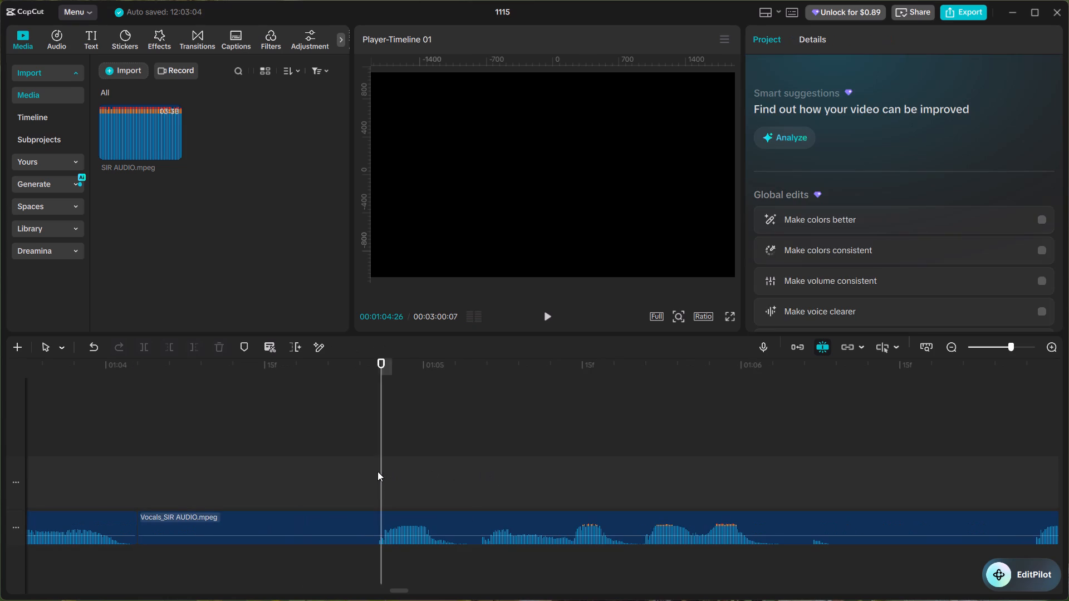